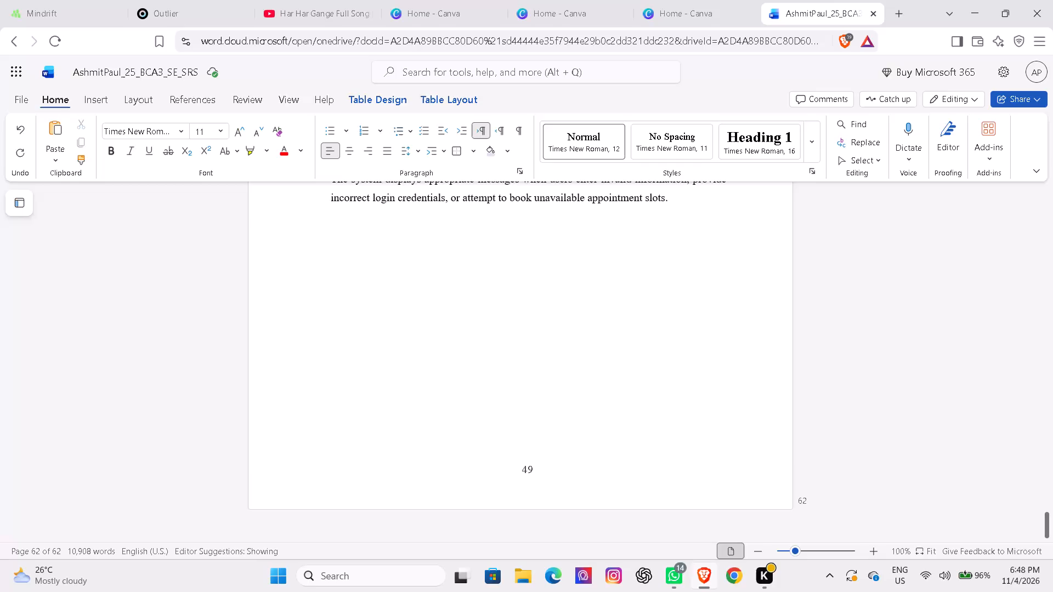
Add three new blank lines after the last paragraph on page 62, which ends with "unavailable appointment slots.".
left_click(370, 304)
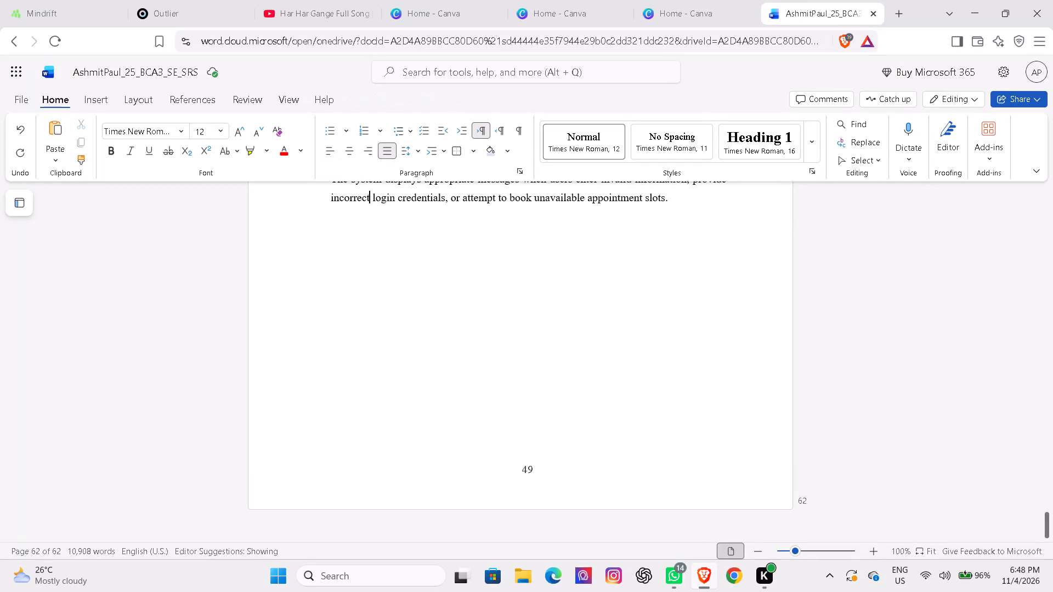
left_click(672, 203)
key("Return")
key("Return")
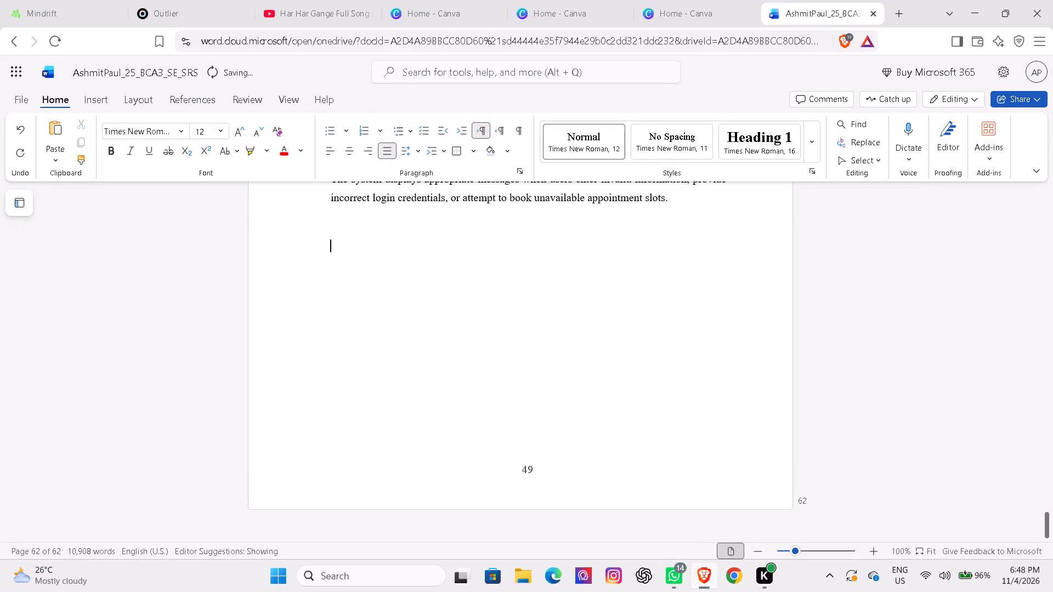
key("Return")
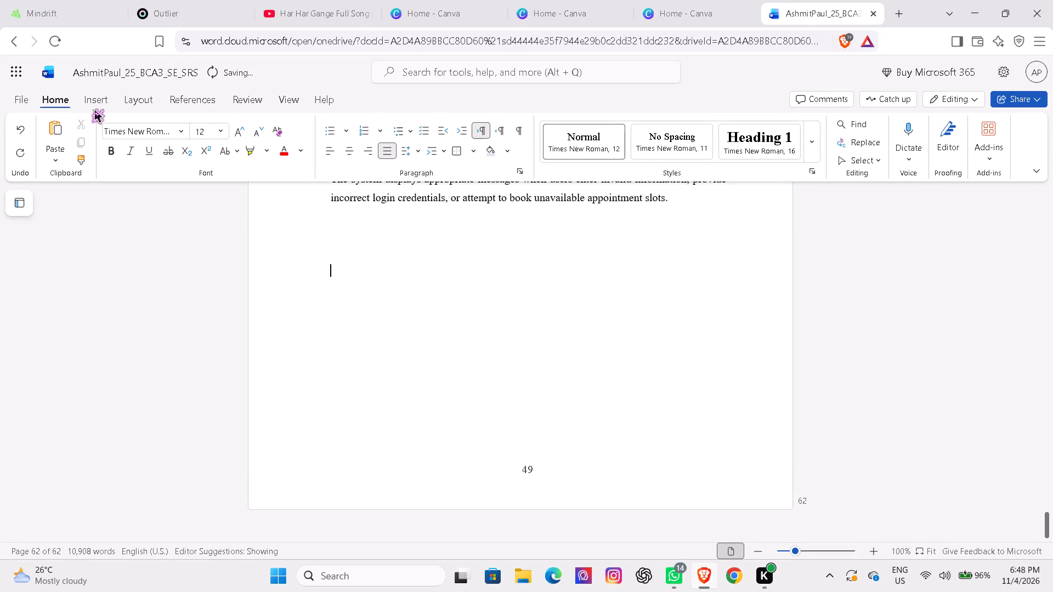
left_click(97, 105)
left_click(100, 130)
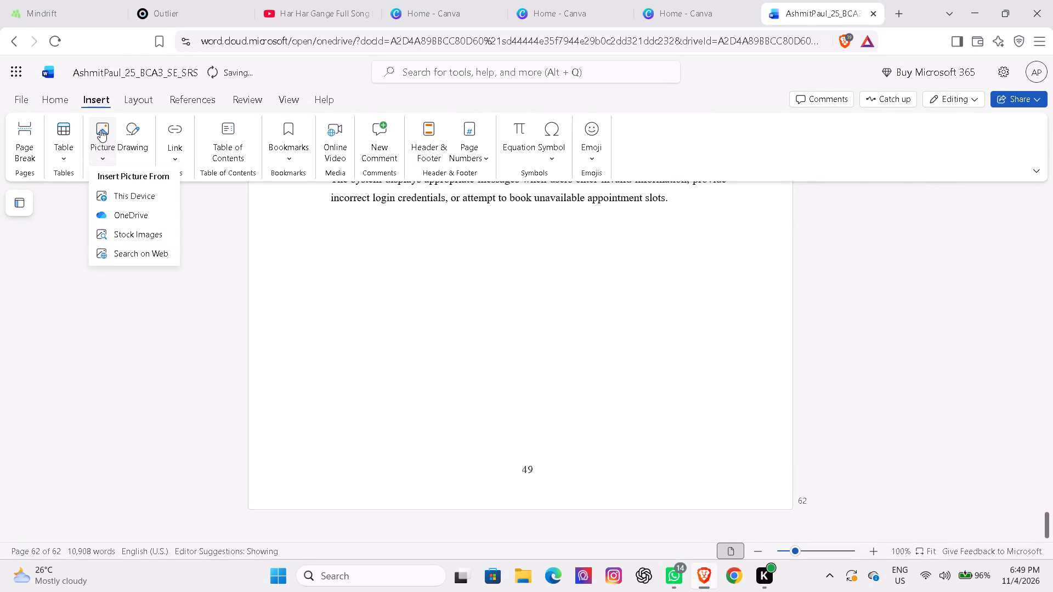
left_click(123, 192)
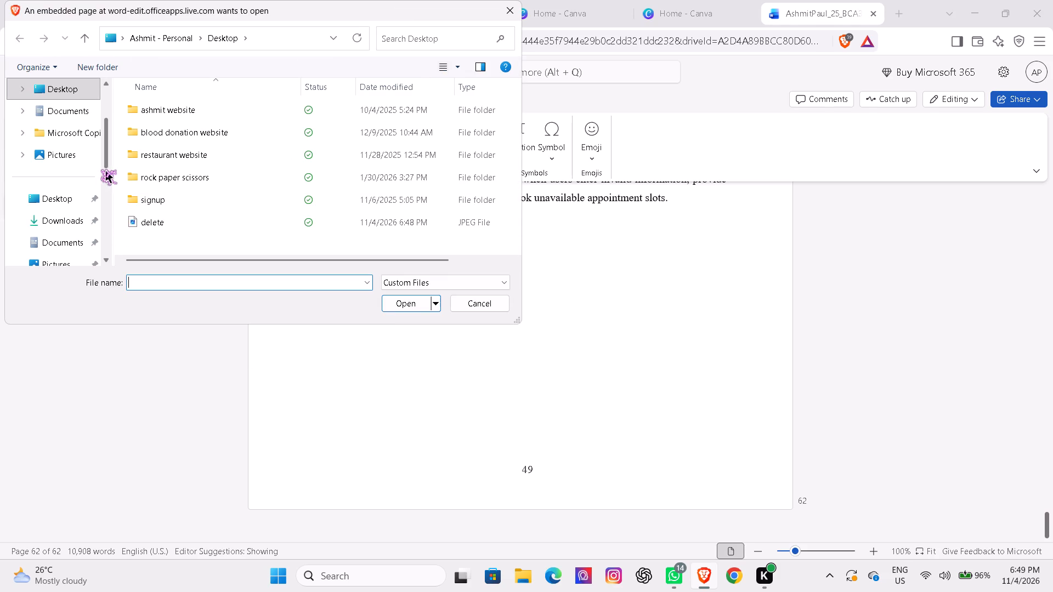
left_click_drag(105, 173, 105, 178)
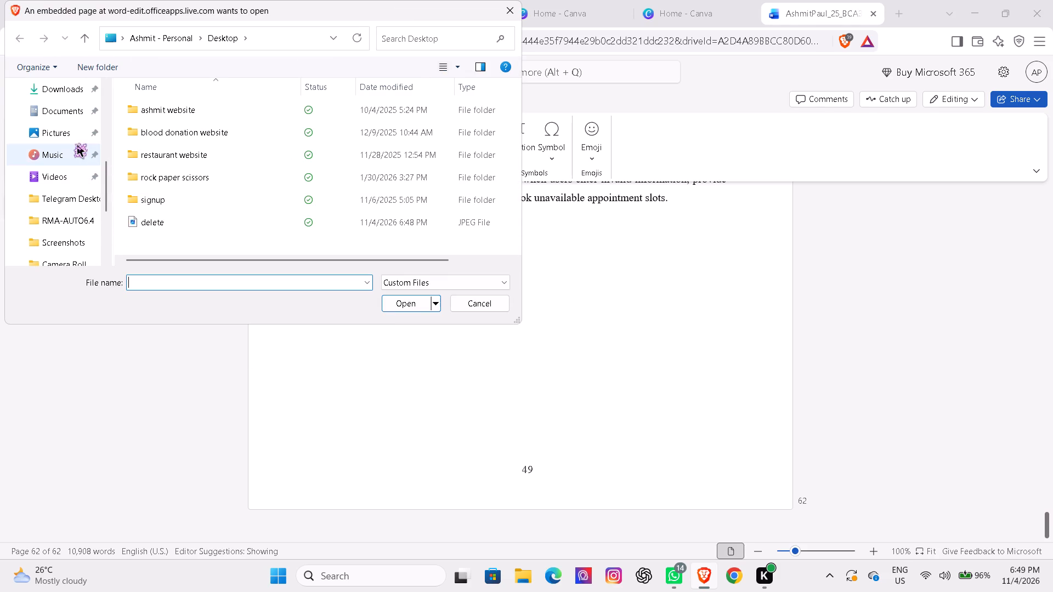
left_click(74, 138)
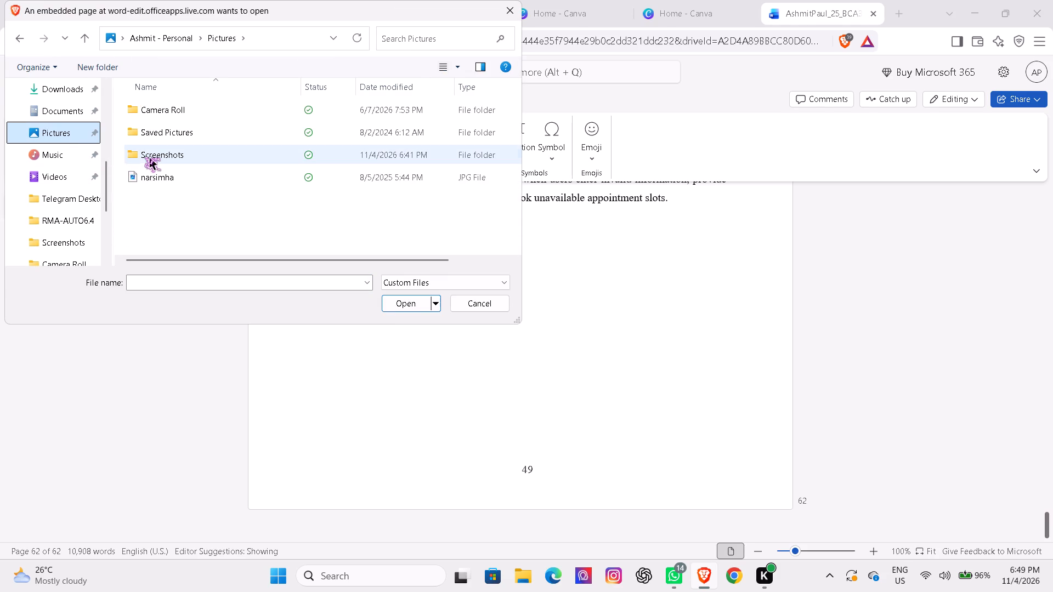
left_click(150, 158)
double_click(150, 158)
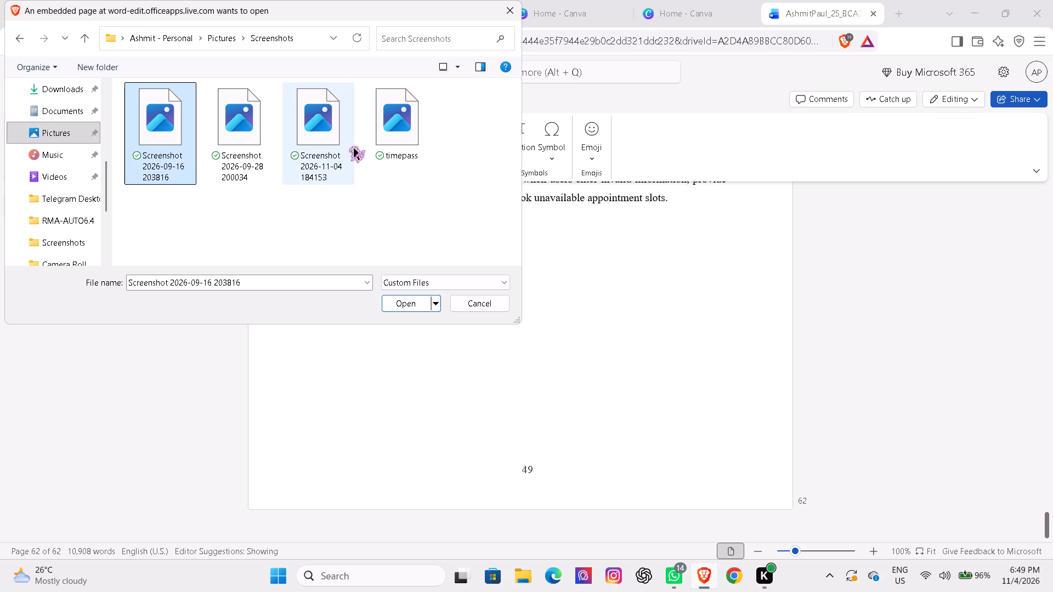
left_click(342, 148)
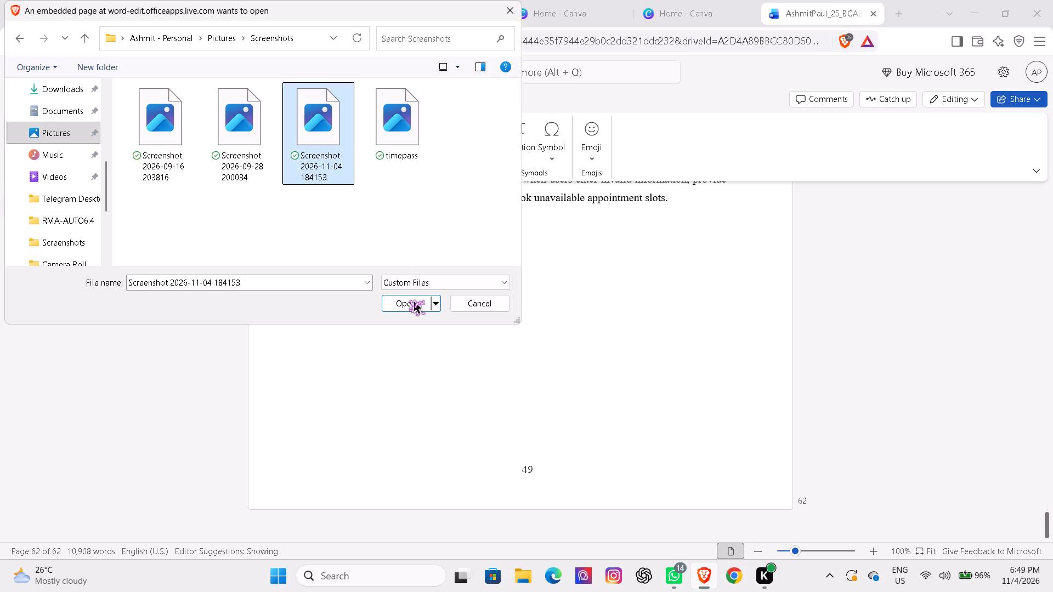
left_click(416, 309)
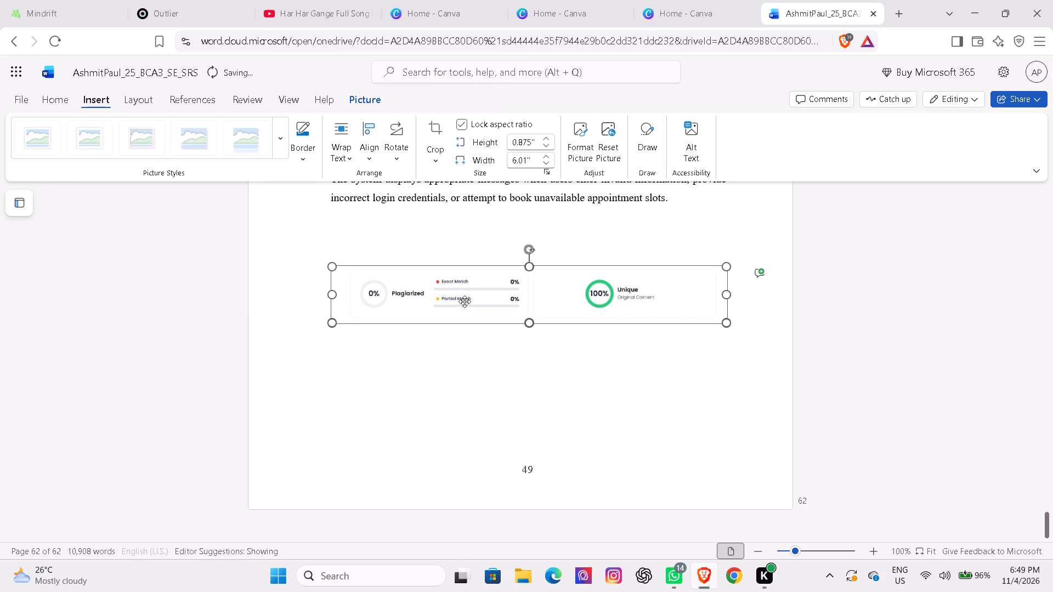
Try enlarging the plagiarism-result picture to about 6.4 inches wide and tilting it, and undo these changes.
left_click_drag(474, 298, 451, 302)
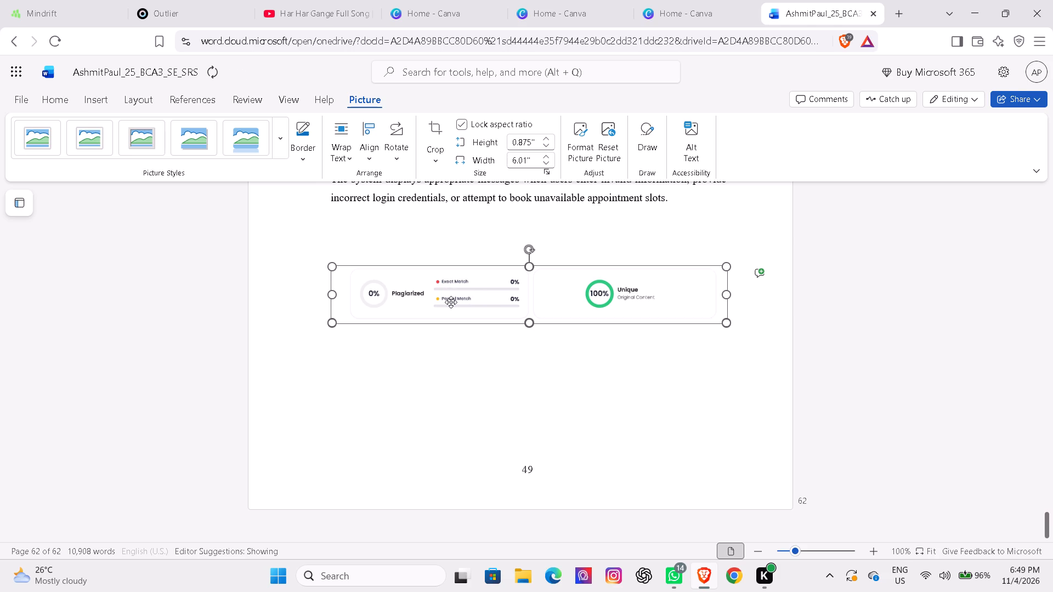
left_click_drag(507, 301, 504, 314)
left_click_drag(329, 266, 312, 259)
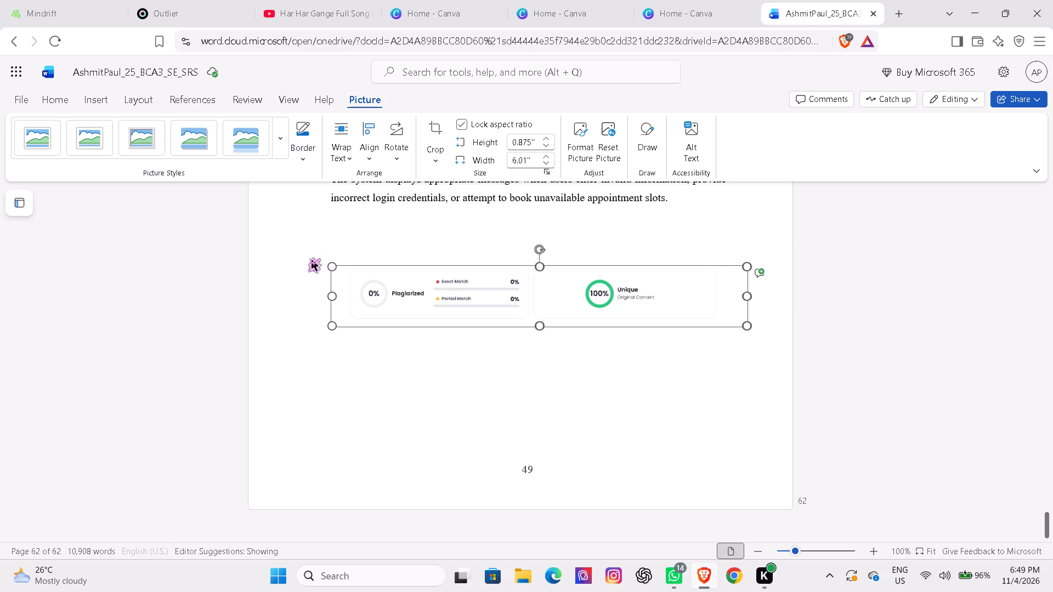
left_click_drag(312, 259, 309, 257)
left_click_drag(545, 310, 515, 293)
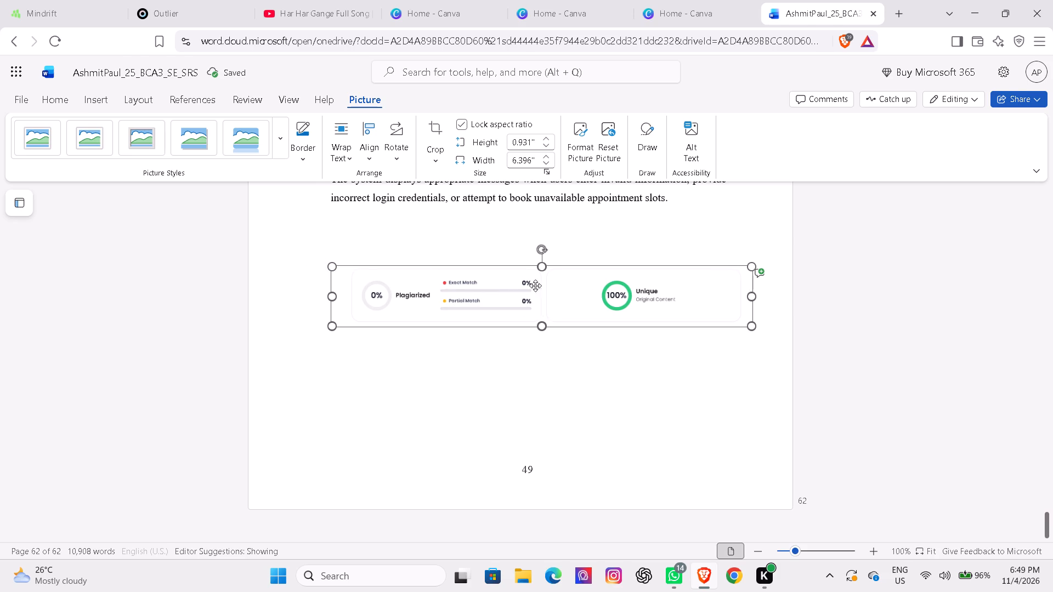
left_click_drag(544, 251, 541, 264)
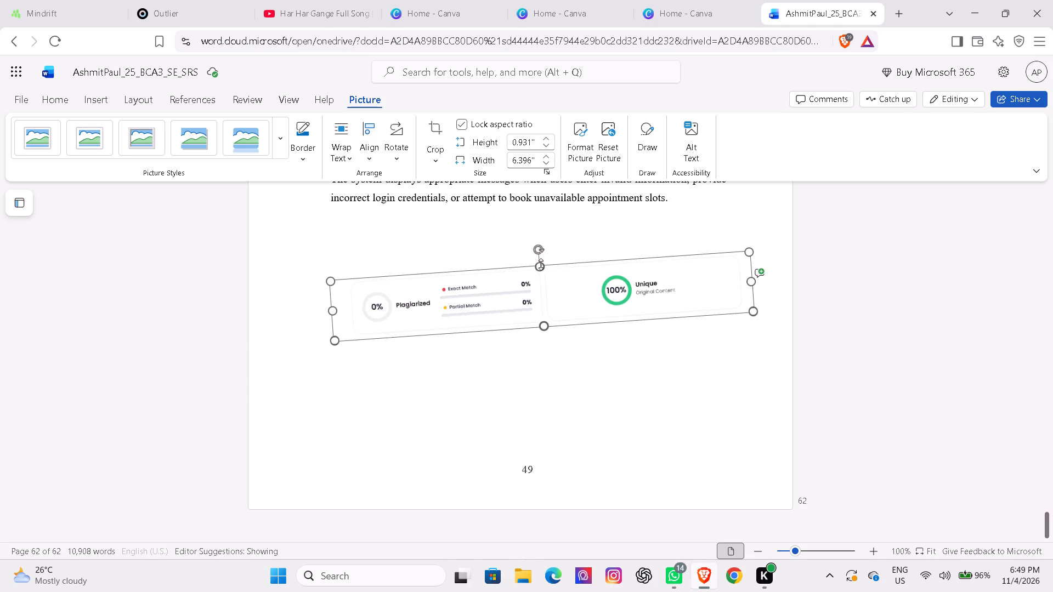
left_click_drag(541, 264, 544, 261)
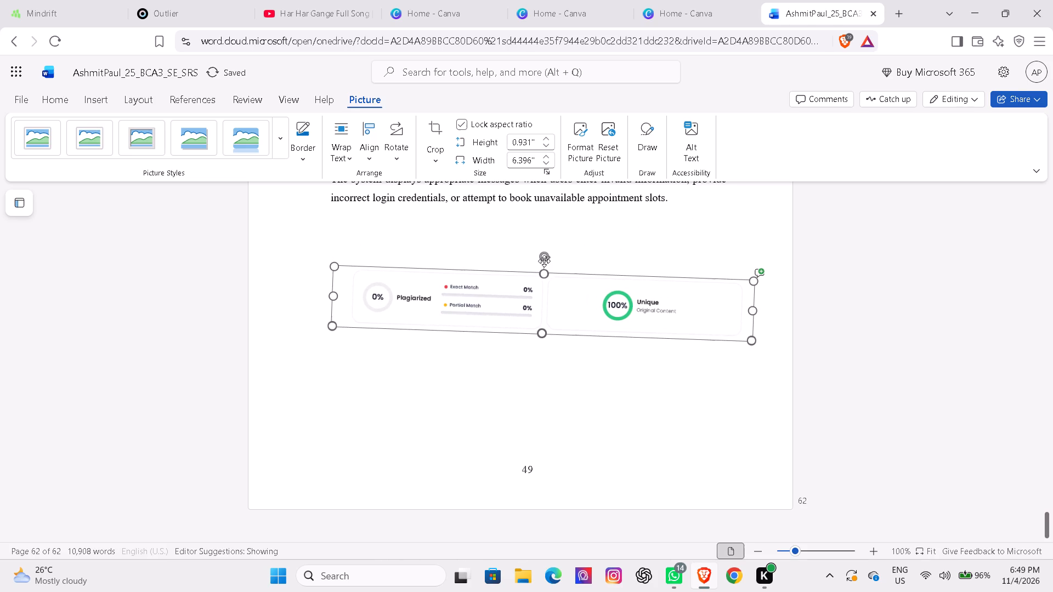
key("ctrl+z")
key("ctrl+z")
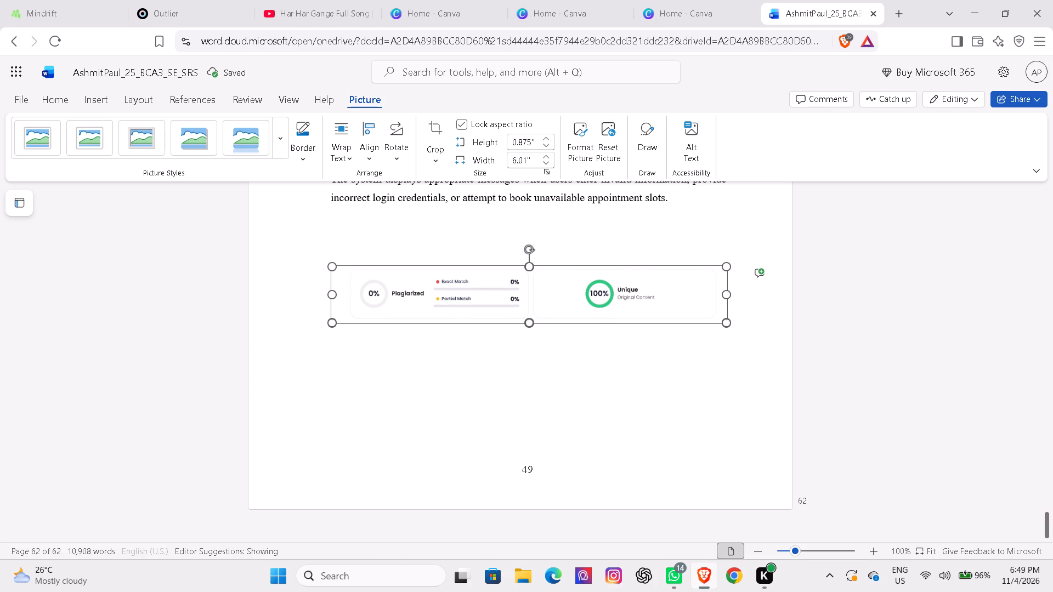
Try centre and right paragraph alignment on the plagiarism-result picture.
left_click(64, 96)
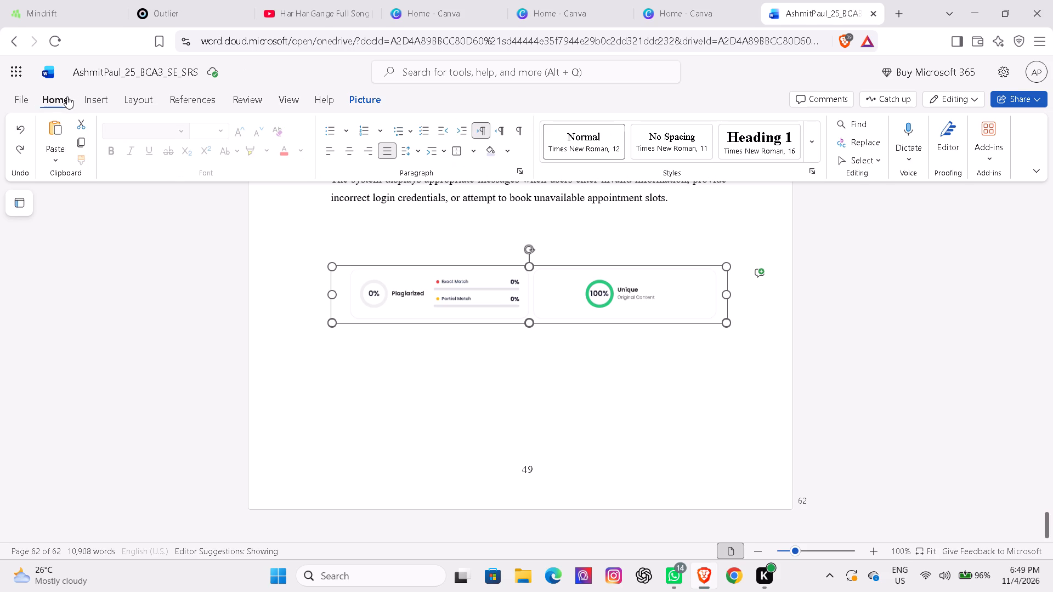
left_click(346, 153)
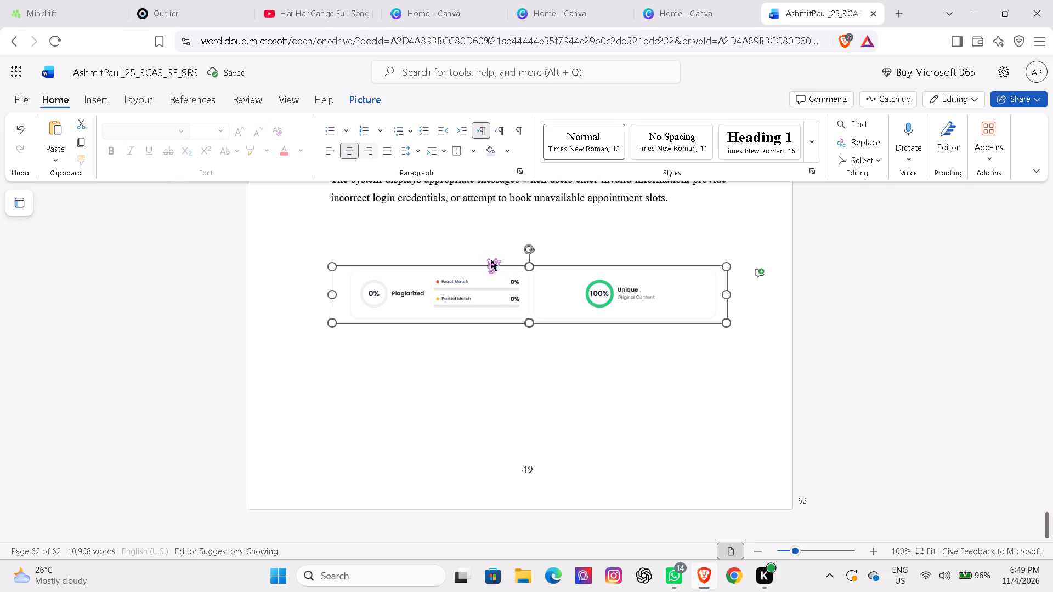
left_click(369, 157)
Enlarge the plagiarism-result picture proportionally to about 6.69 by 0.97 inches.
left_click_drag(333, 268, 305, 247)
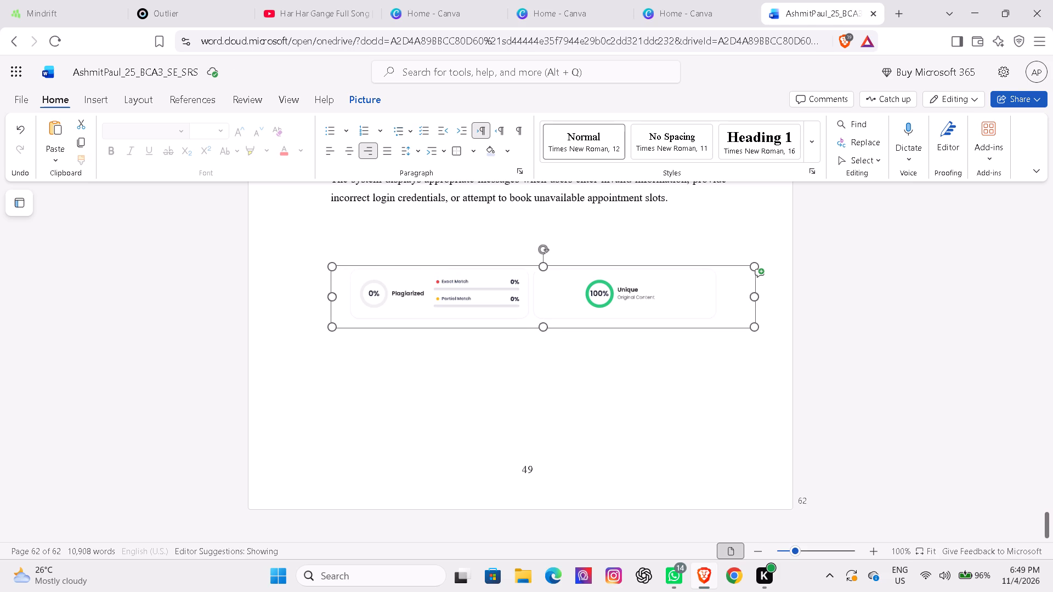
left_click_drag(305, 247, 298, 243)
left_click_drag(528, 305, 452, 303)
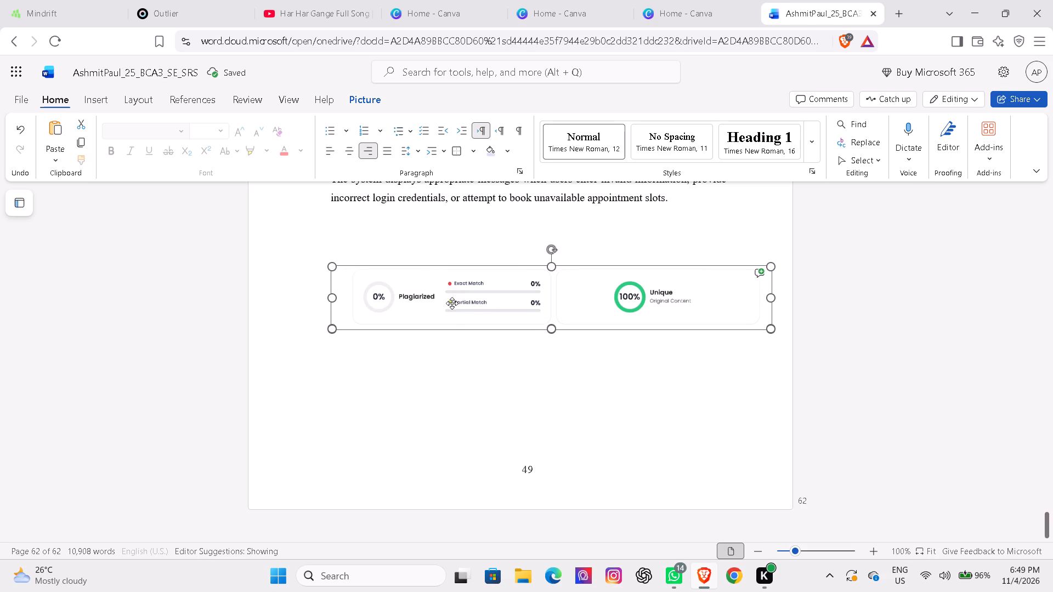
left_click_drag(452, 303, 441, 303)
Centre-align the enlarged plagiarism-result picture's paragraph.
left_click(558, 308)
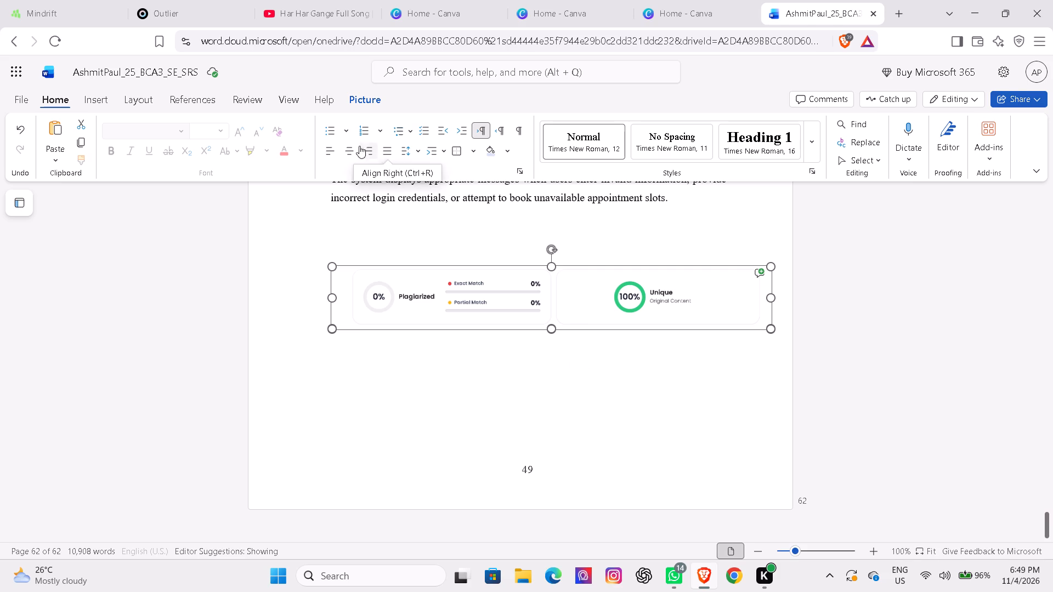
left_click(348, 147)
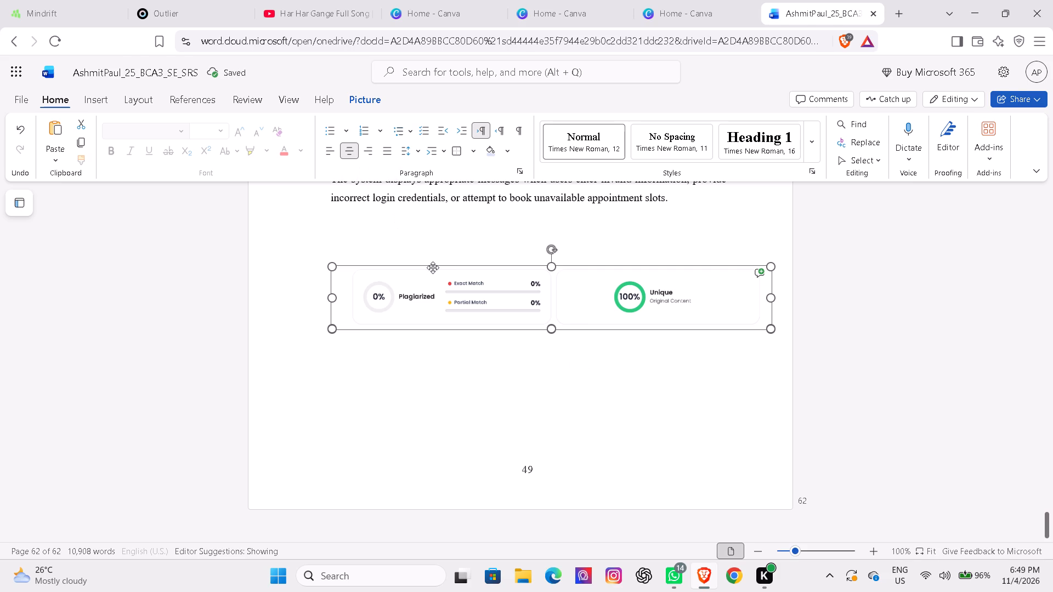
left_click(473, 294)
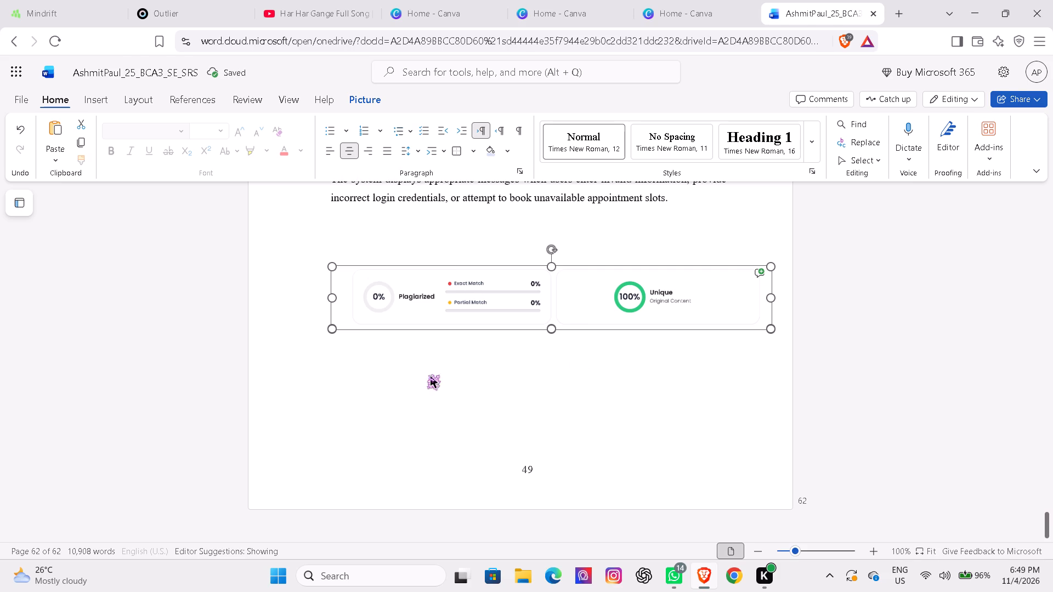
left_click(431, 376)
double_click(447, 378)
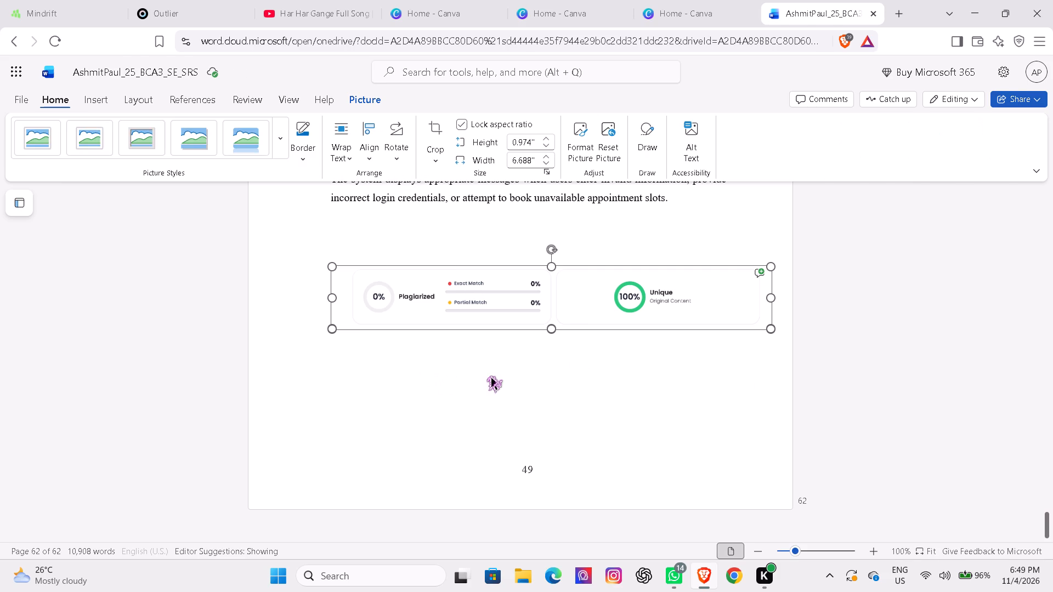
left_click(910, 400)
Add the missing space after "7:" in the Chapter 7 heading so it reads "CHAPTER 7: SOFTWARE RELIABILITY & MAINTENANCE".
left_click_drag(1049, 517, 1040, 474)
left_click(1040, 474)
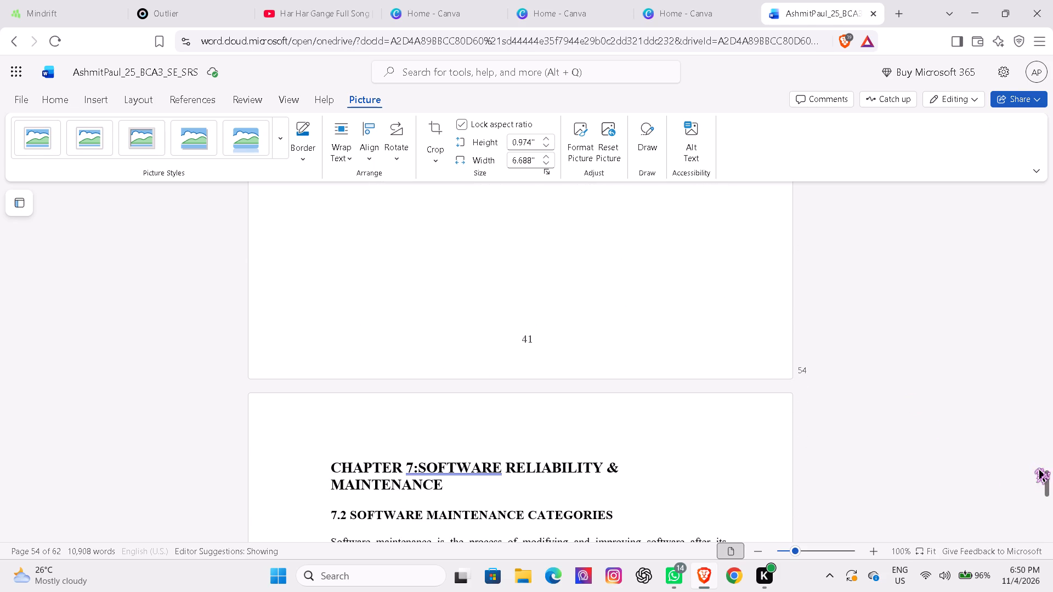
left_click(449, 221)
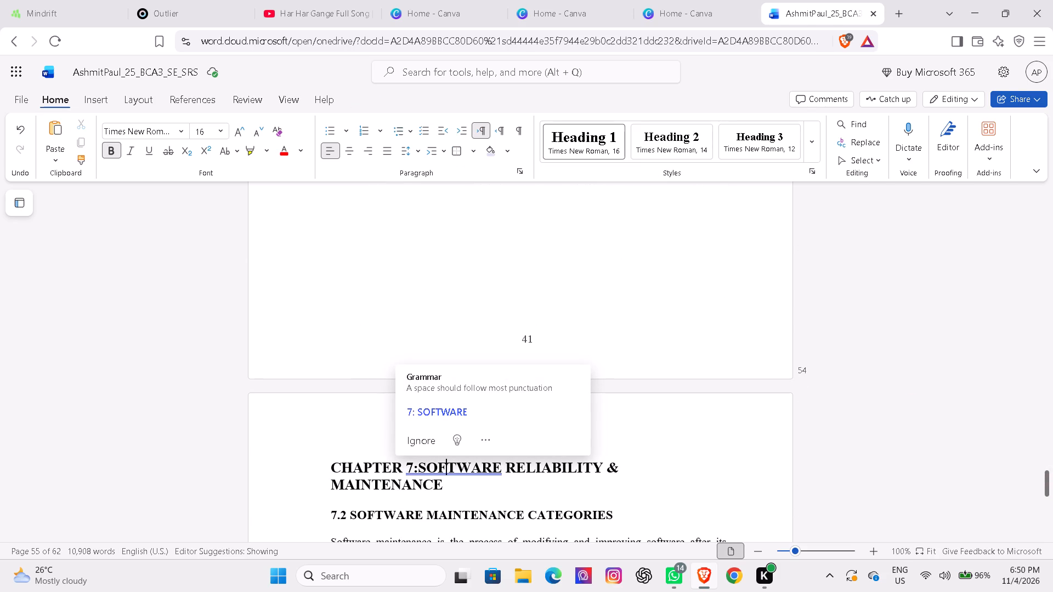
left_click(534, 284)
left_click(422, 466)
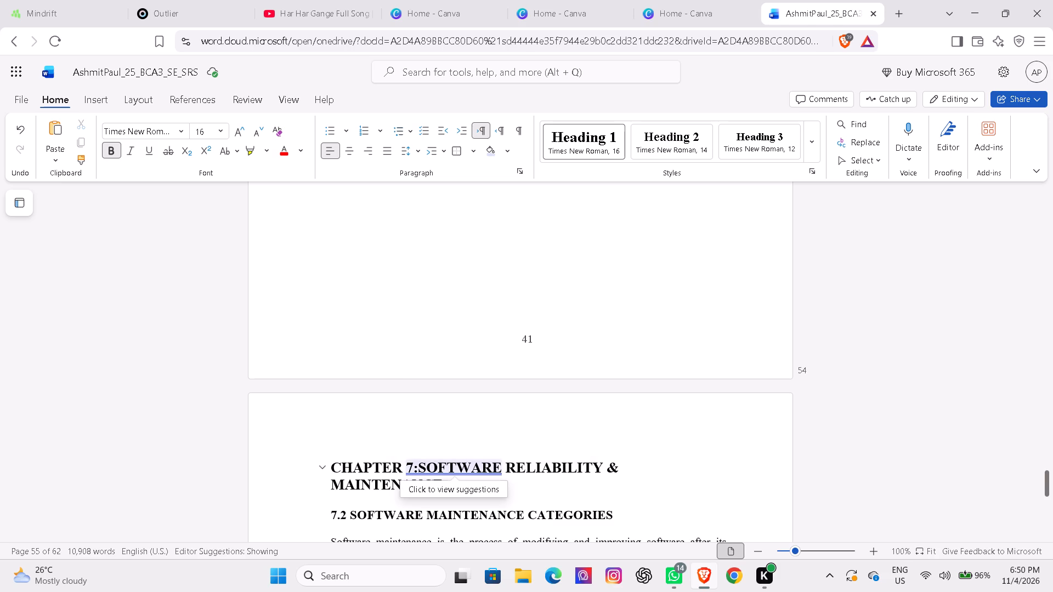
key("space")
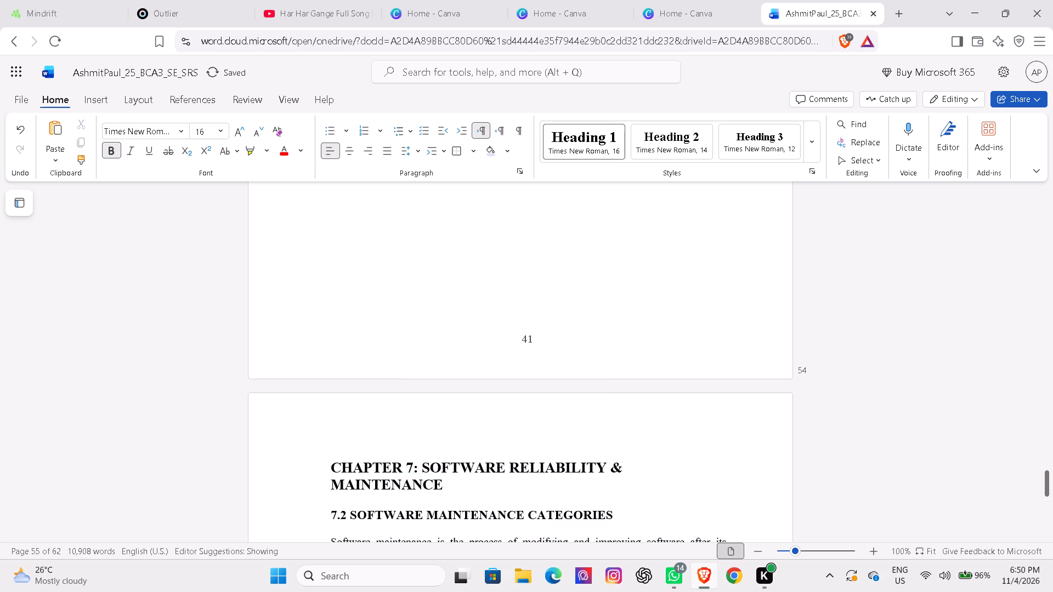
Examine the page layout between the end of the System Testing section and the Chapter 7 heading.
left_click(387, 405)
key("Up")
key("Up")
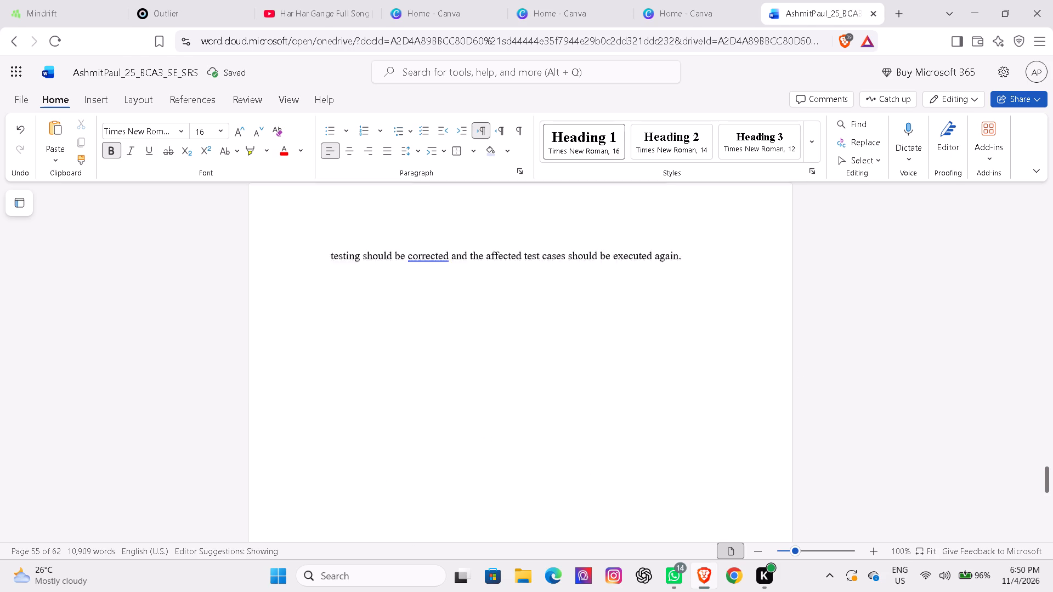
key("Down")
key("Down")
key("Down")
key("Down")
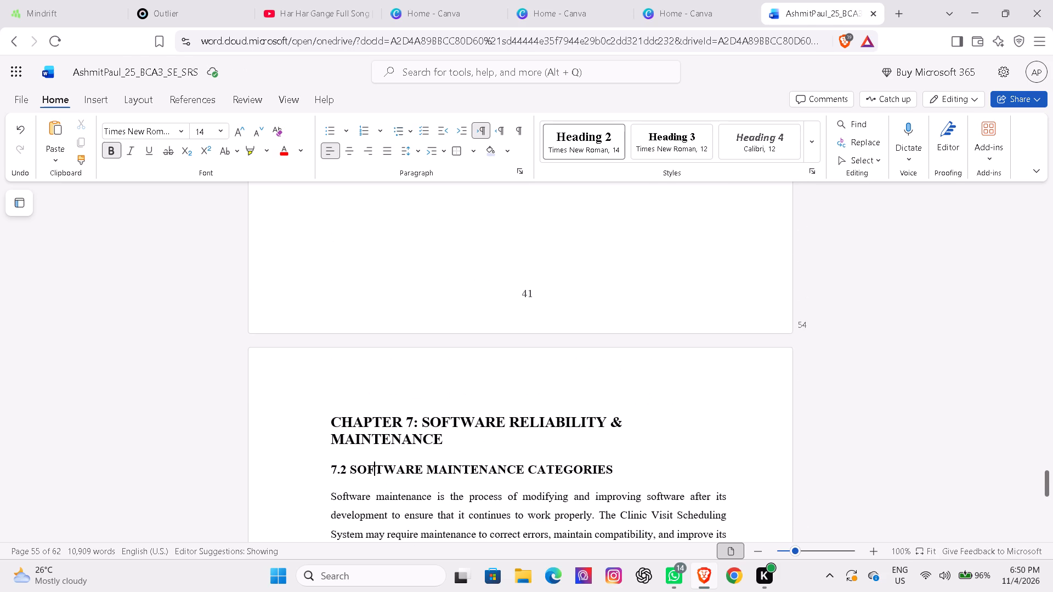
key("Up")
key("Up")
key("Up")
key("Up")
key("Up")
key("Up")
key("Up")
key("Up")
key("Up")
key("Up")
key("Up")
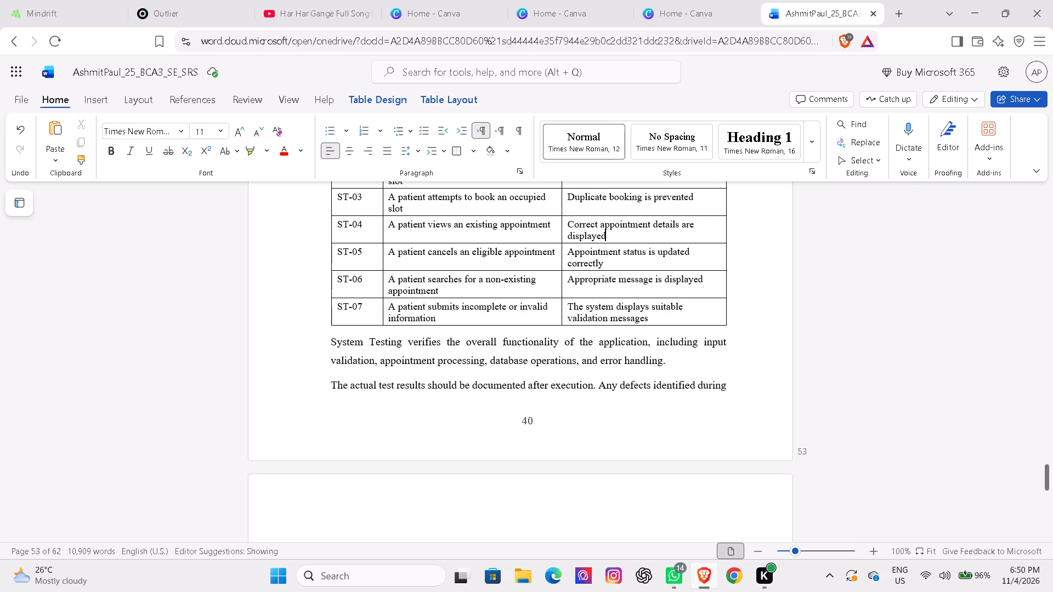
key("Down")
key("Down")
key("Down")
key("Down")
key("Down")
key("Down")
key("Down")
key("Down")
key("Down")
key("Down")
key("Down")
key("Down")
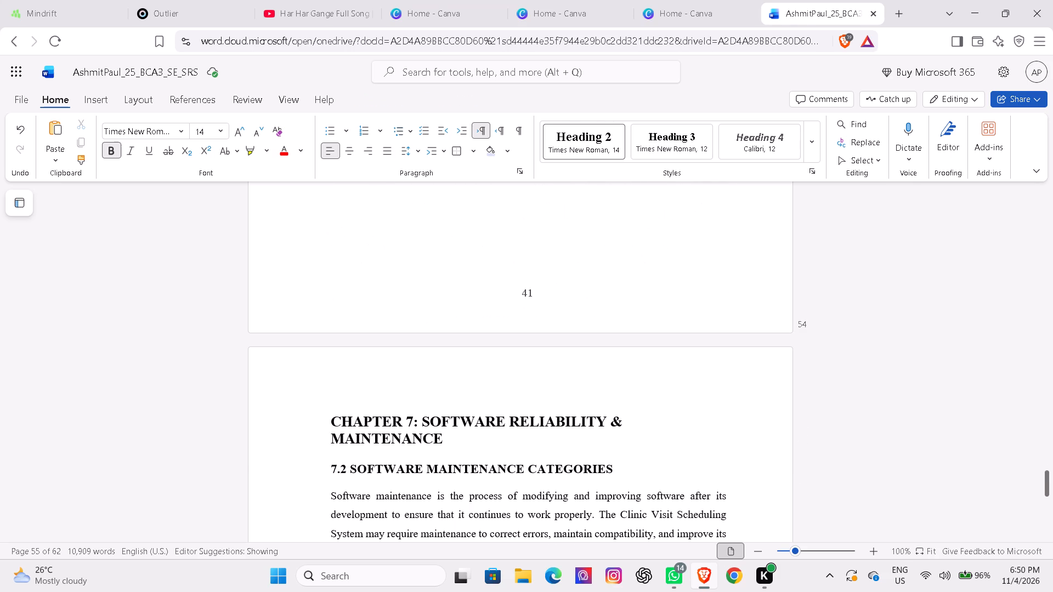
key("Up")
key("Up")
key("Up")
key("Up")
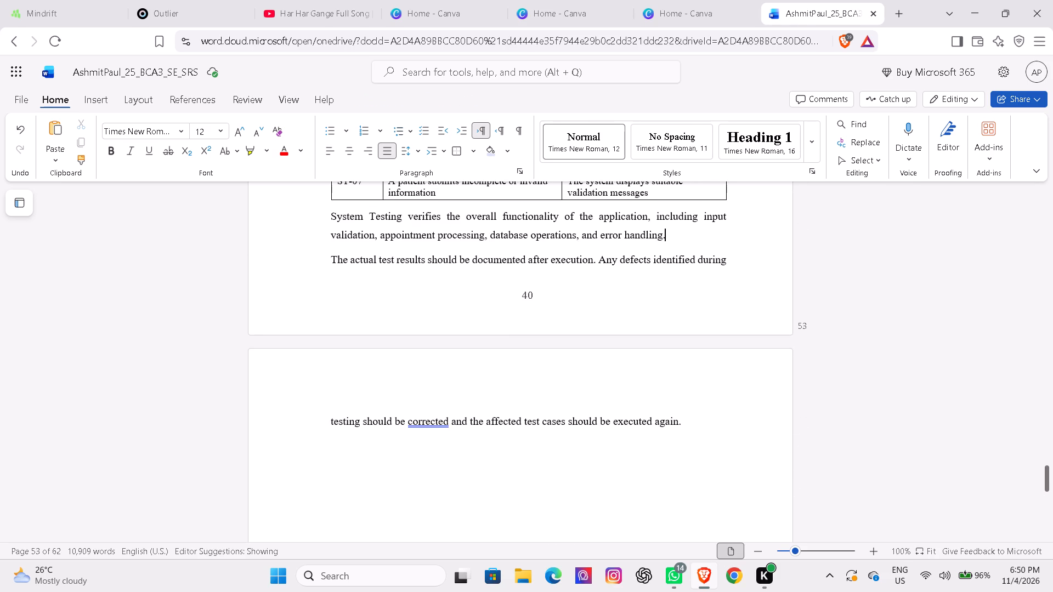
left_click(686, 418)
Review the layout of sections 6.4.2 Integration Testing and 6.4.3 System Testing through to the start of Chapter 7.
key("Up")
key("Up")
key("Up")
key("Up")
key("Up")
key("Up")
key("Up")
key("Up")
key("Up")
key("Up")
key("Up")
key("Up")
key("Up")
key("Up")
key("Up")
key("Up")
key("Up")
key("Up")
key("Up")
key("Up")
key("Up")
key("Up")
key("Up")
key("Up")
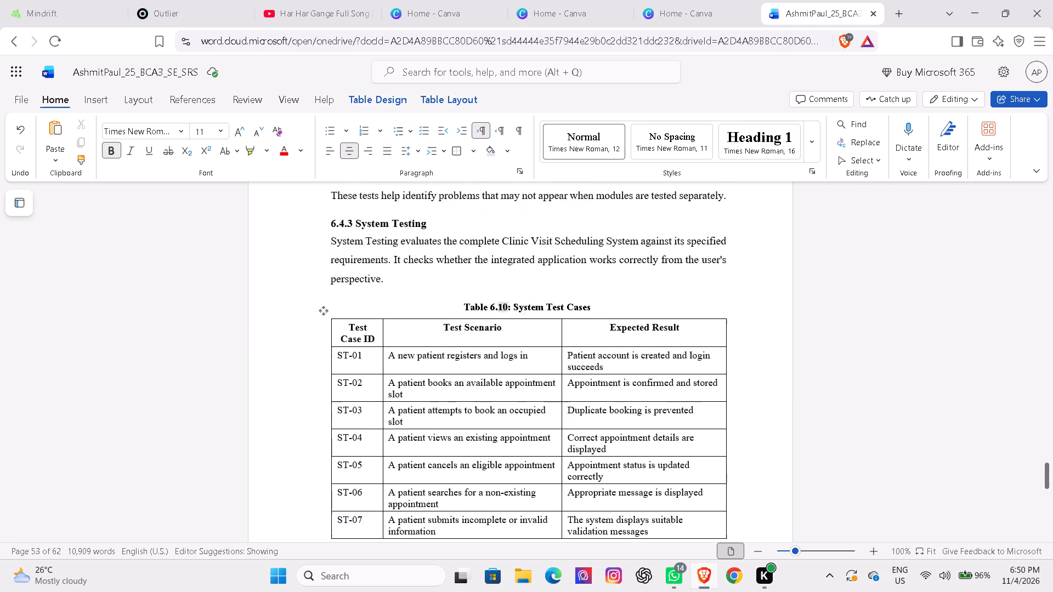
key("Up")
key("Up")
key("Up")
key("Up")
key("Up")
key("Up")
key("Up")
key("Up")
key("Up")
key("Up")
key("Up")
key("Up")
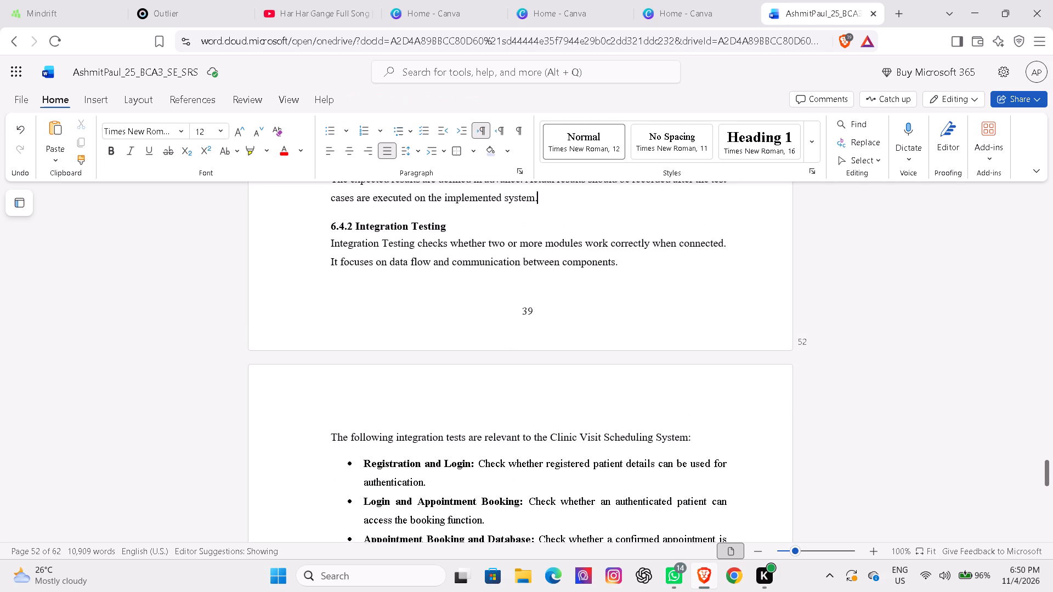
key("Down")
key("Down")
key("Down")
key("Down")
key("Down")
key("Down")
key("Down")
key("Down")
key("Down")
key("Down")
key("Down")
key("Down")
key("Down")
key("Down")
key("Down")
key("Down")
key("Down")
key("Down")
key("Down")
key("Down")
key("Down")
key("Down")
key("Down")
key("Down")
key("Down")
key("Down")
key("Down")
key("Down")
key("Down")
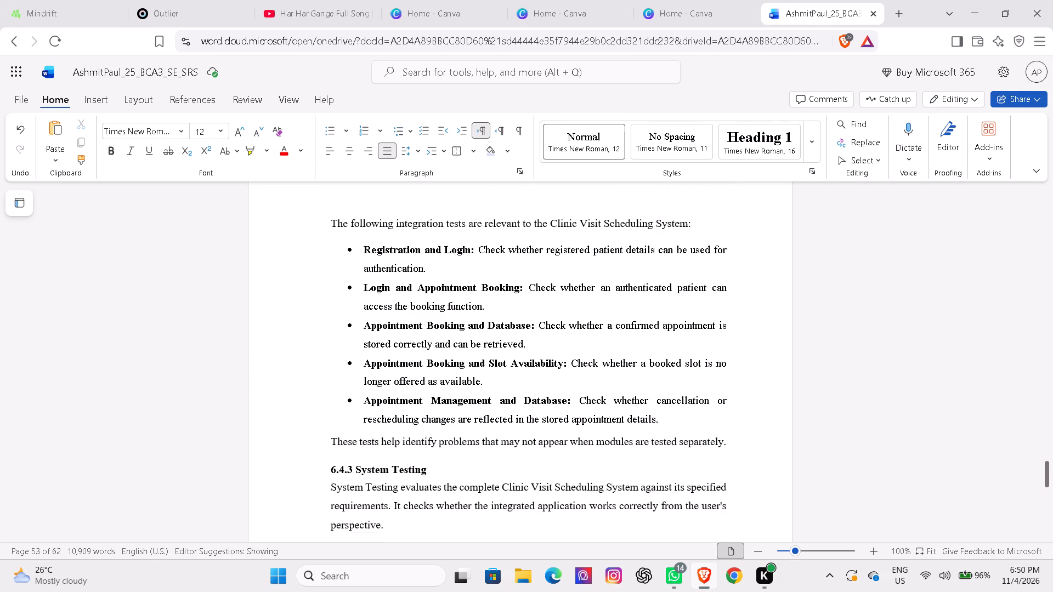
key("Down")
key("Down")
key("Down")
key("Down")
key("Down")
key("Down")
key("Down")
key("Down")
key("Down")
key("Down")
key("Down")
key("Down")
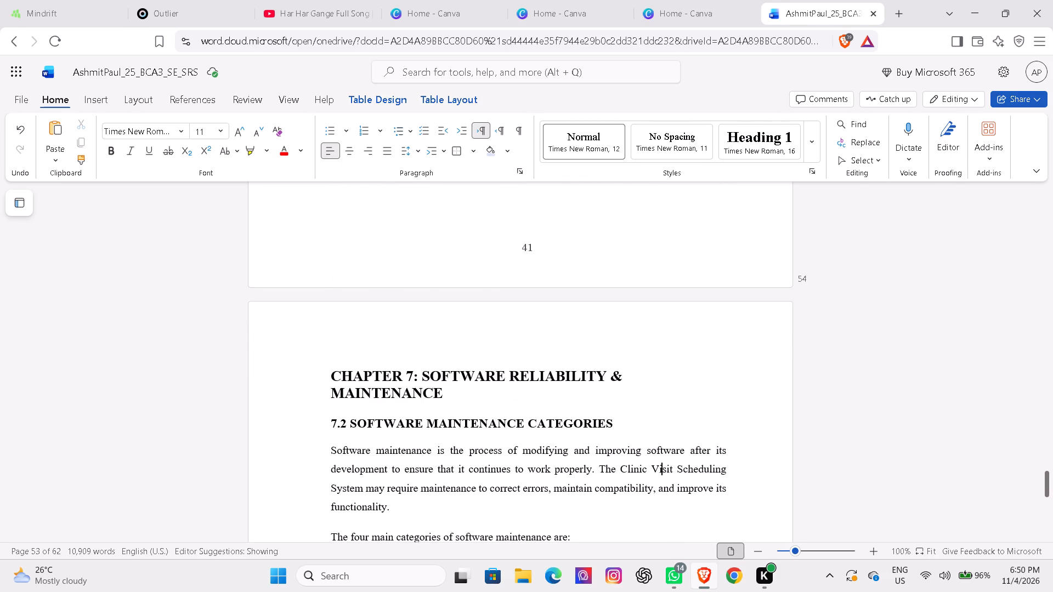
Review the pages before the Chapter 7 heading, going back through System Testing and Integration Testing to the Unit Testing table.
key("Up")
key("Up")
key("Up")
key("Up")
key("Up")
key("Up")
key("Up")
key("Up")
key("Up")
key("Up")
key("Up")
key("Up")
key("Up")
key("Up")
key("Up")
key("Up")
key("Up")
key("Up")
key("Up")
key("Up")
key("Up")
key("Up")
key("Up")
key("Up")
key("Up")
key("Up")
key("Up")
key("Up")
key("Up")
key("Up")
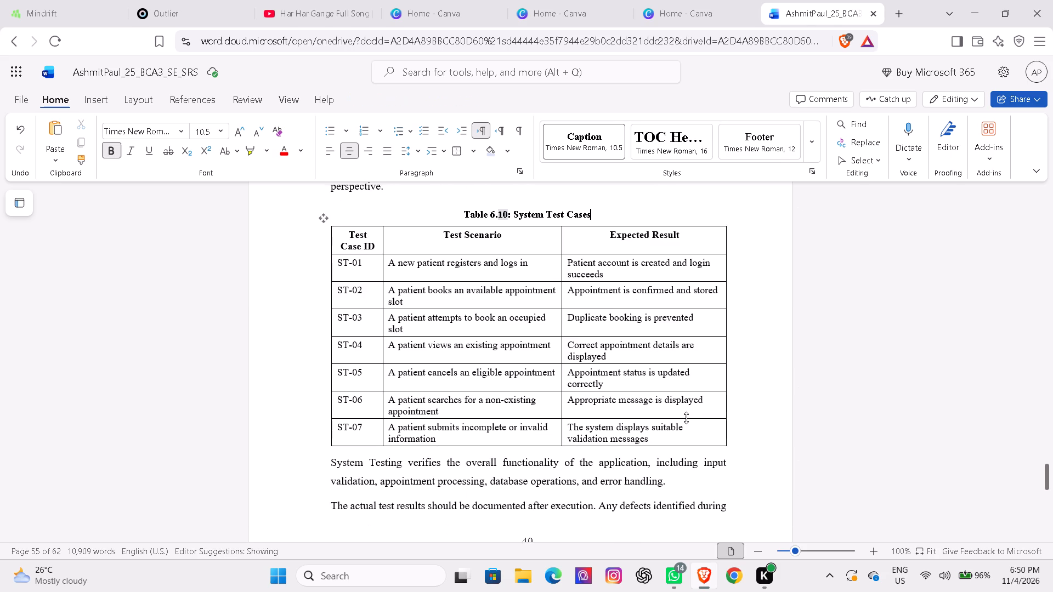
key("Up")
key("Up")
key("Up")
key("Up")
key("Up")
key("Up")
key("Up")
key("Up")
key("Up")
key("Up")
key("Up")
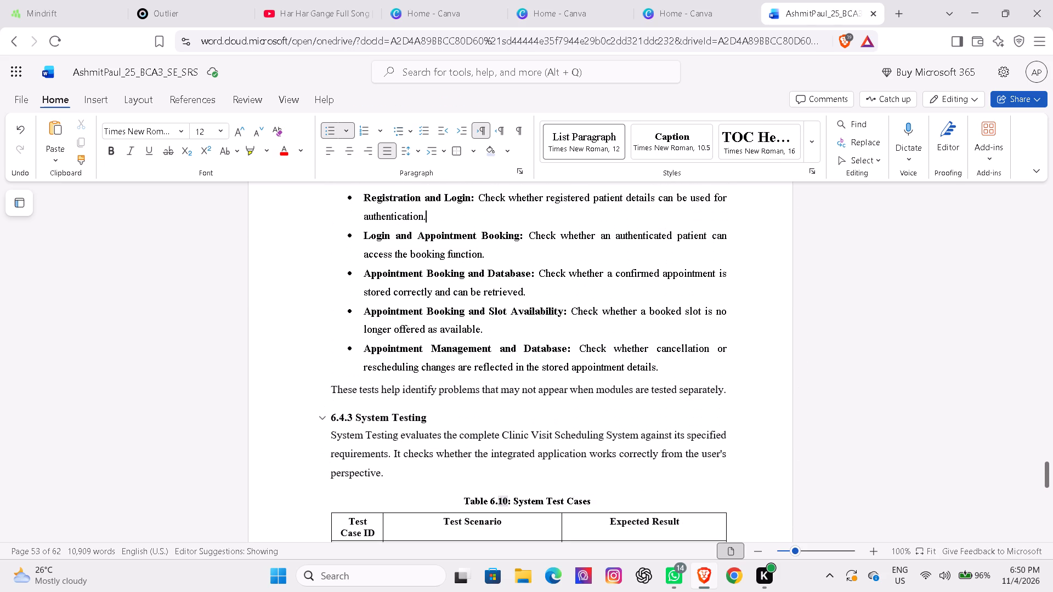
key("Up")
key("Up")
key("Up")
key("Up")
key("Up")
key("Up")
key("Up")
key("Up")
key("Up")
key("Up")
key("Up")
key("Up")
key("Up")
key("Up")
key("Up")
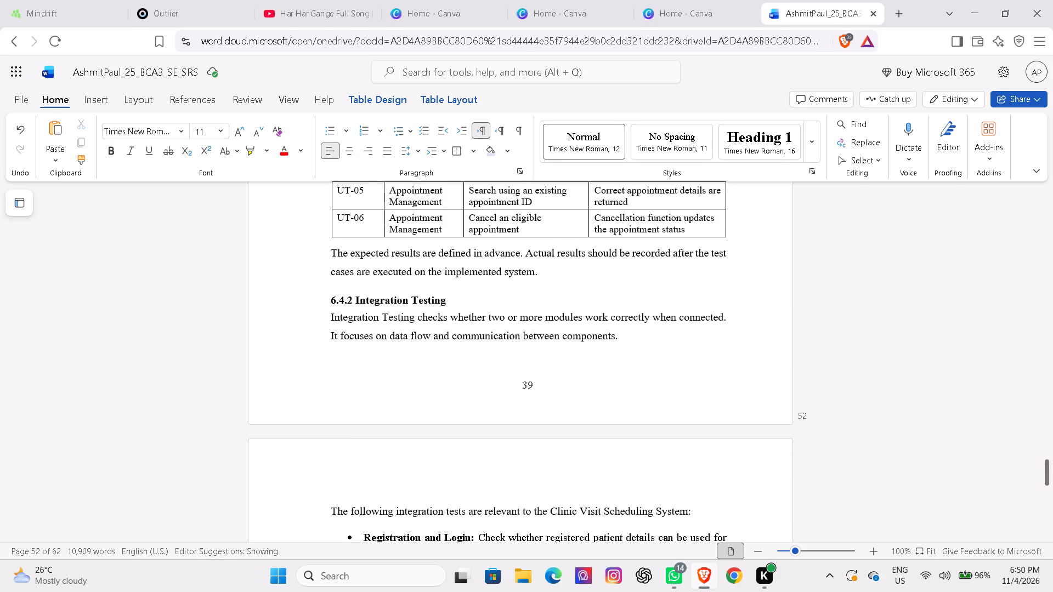
key("Up")
Examine the text flow from the Unit Testing table to the last System Testing paragraph, where it crosses onto another page.
key("Down")
key("Down")
key("Down")
key("Down")
key("Down")
key("Down")
key("Down")
key("Down")
key("Down")
key("Down")
key("Down")
key("Down")
key("Down")
key("Down")
key("Down")
key("Down")
key("Down")
key("Down")
key("Down")
key("Down")
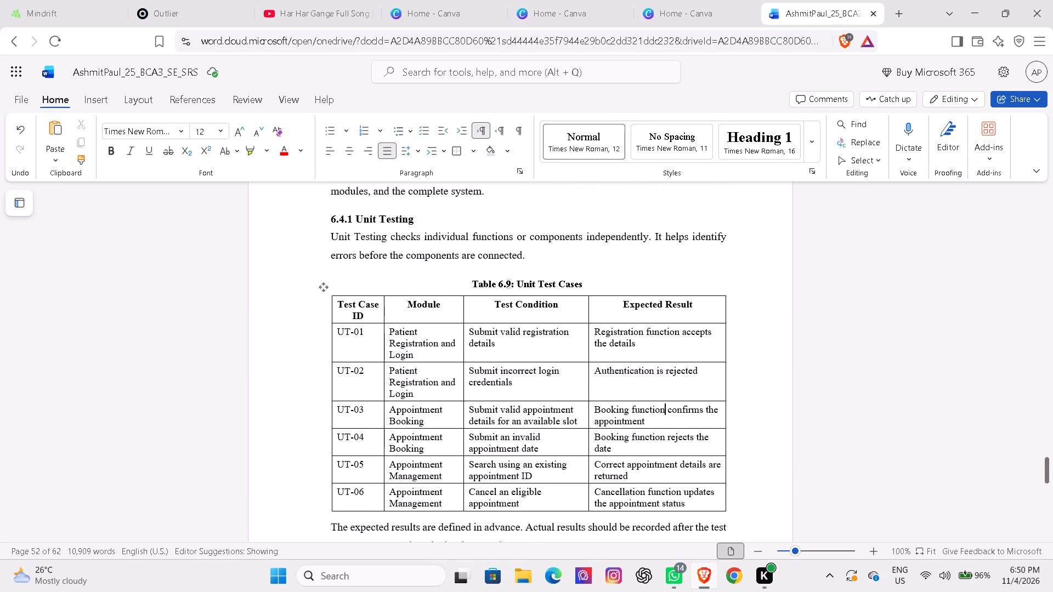
key("Down")
key("Down")
key("Down")
key("Down")
key("Down")
key("Down")
key("Down")
key("Down")
key("Down")
key("Down")
key("Down")
key("Down")
key("Down")
key("Down")
key("Down")
key("Down")
key("Down")
key("Down")
key("Down")
key("Down")
key("Down")
key("Down")
key("Down")
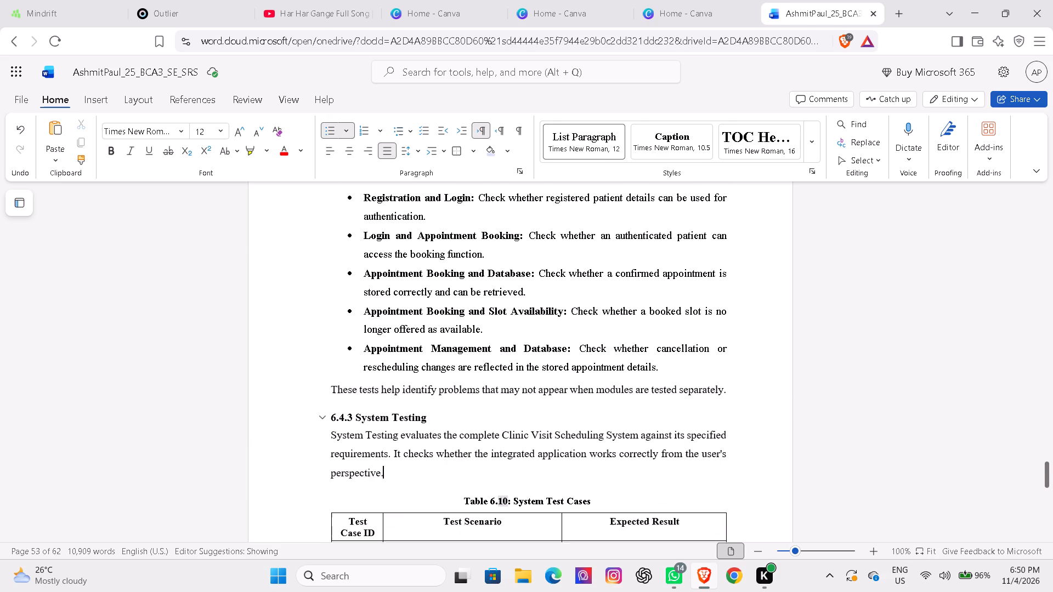
key("Down")
key("Down")
key("Down")
key("Down")
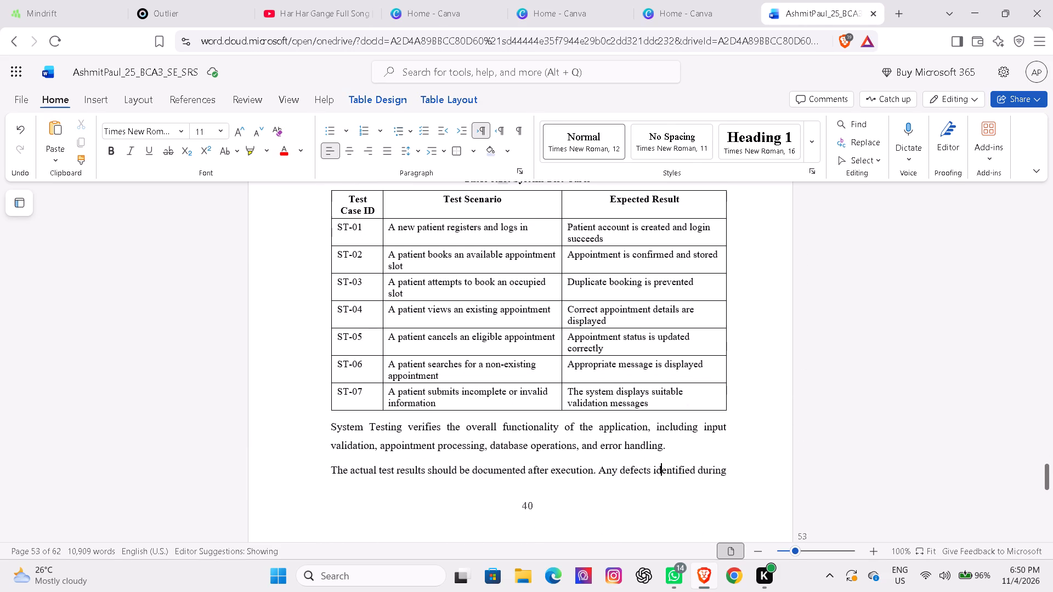
key("Down")
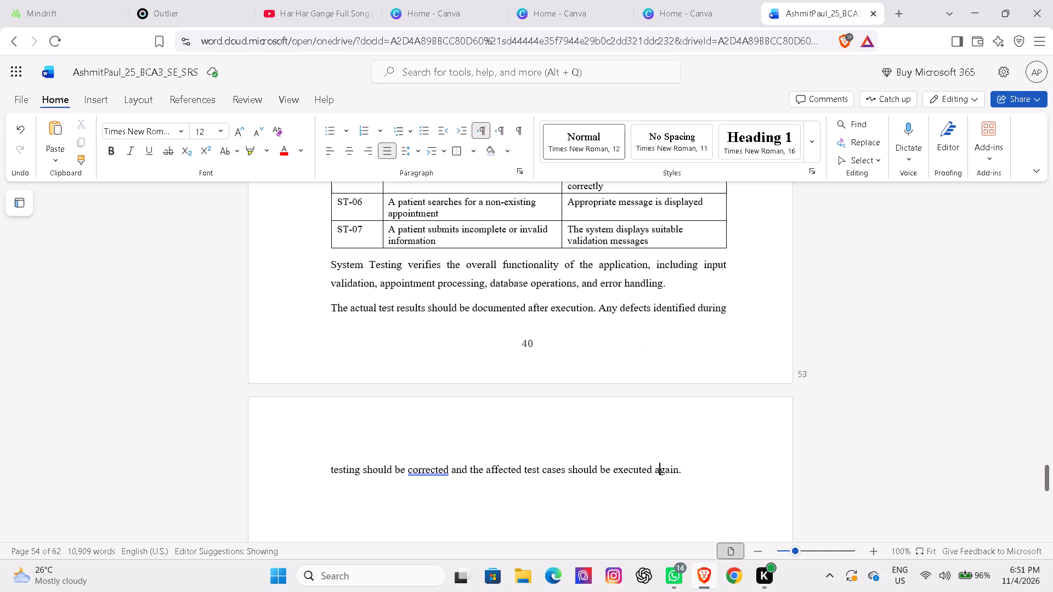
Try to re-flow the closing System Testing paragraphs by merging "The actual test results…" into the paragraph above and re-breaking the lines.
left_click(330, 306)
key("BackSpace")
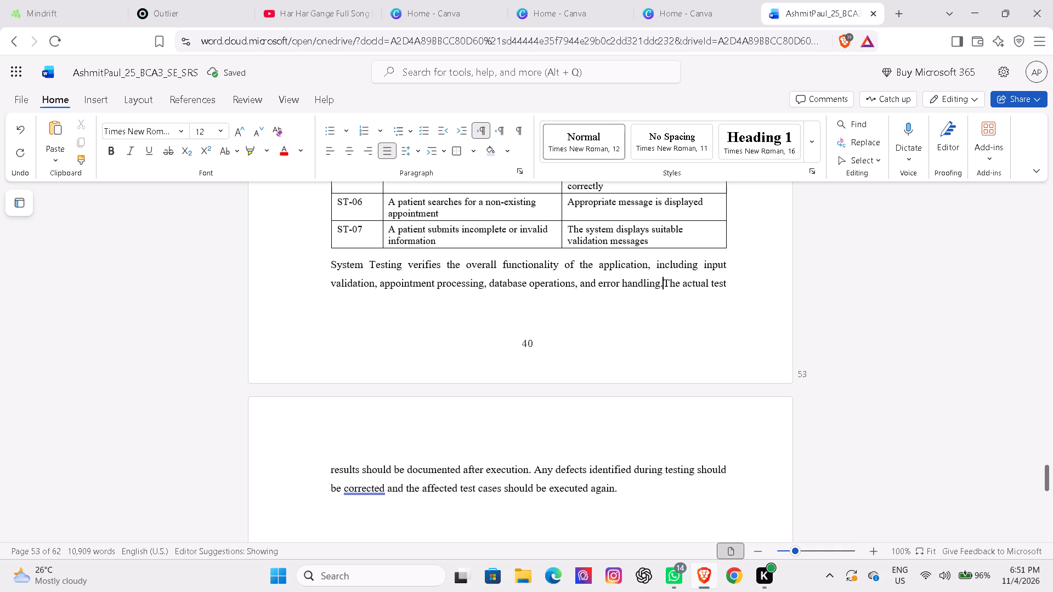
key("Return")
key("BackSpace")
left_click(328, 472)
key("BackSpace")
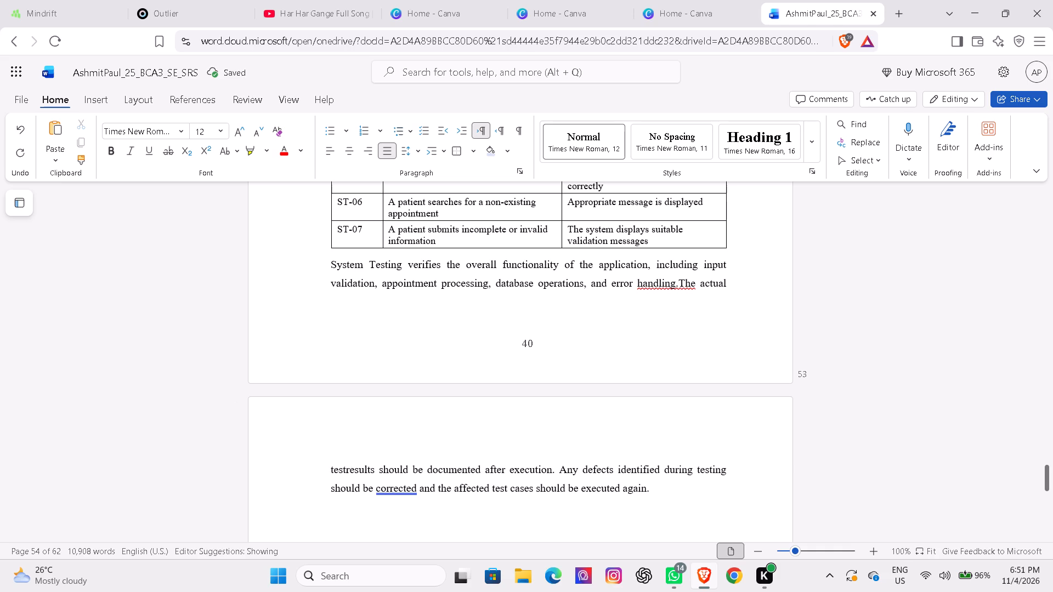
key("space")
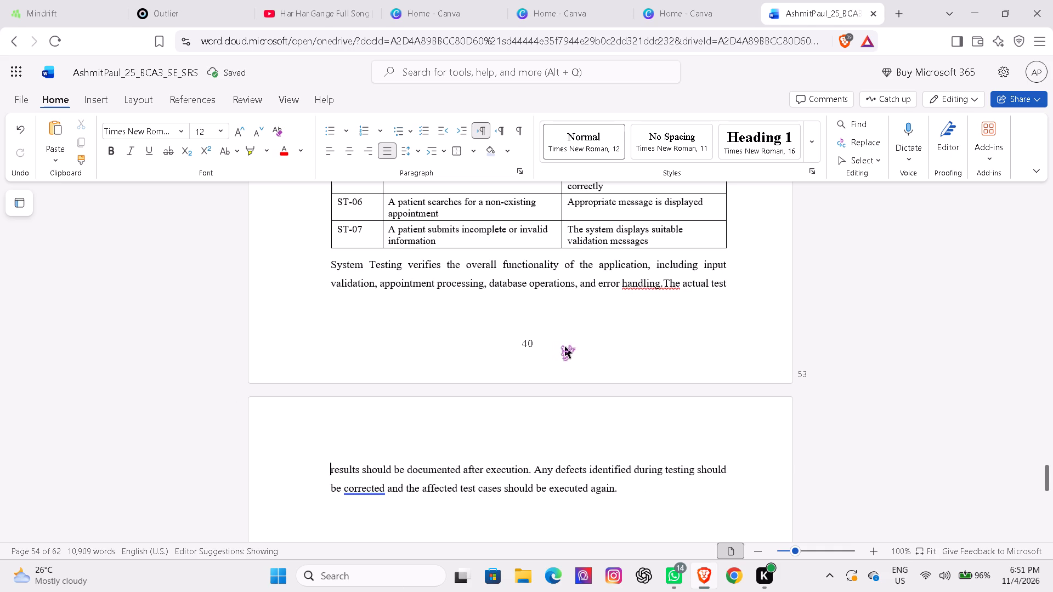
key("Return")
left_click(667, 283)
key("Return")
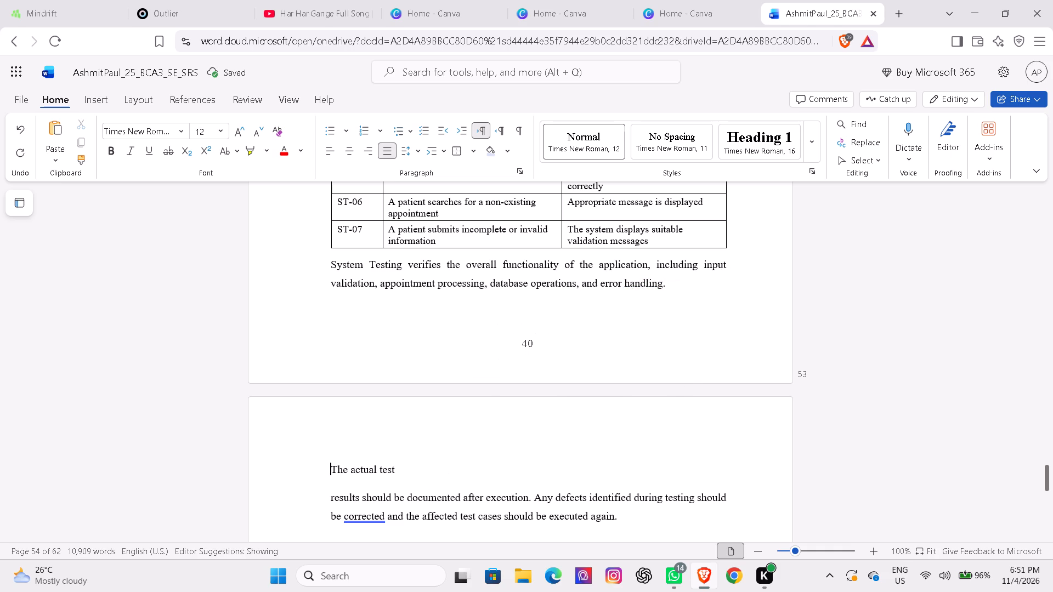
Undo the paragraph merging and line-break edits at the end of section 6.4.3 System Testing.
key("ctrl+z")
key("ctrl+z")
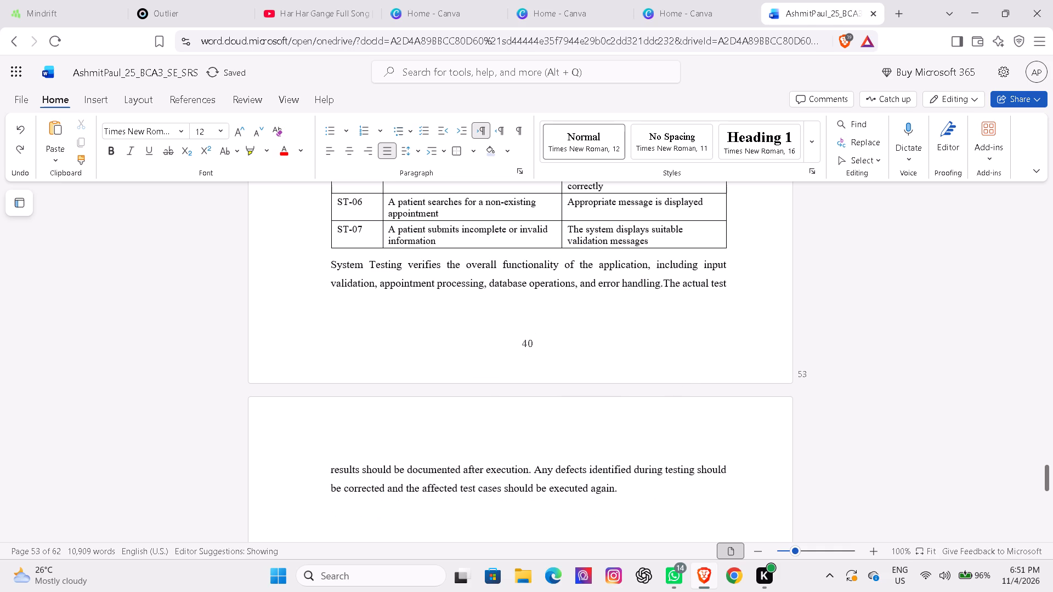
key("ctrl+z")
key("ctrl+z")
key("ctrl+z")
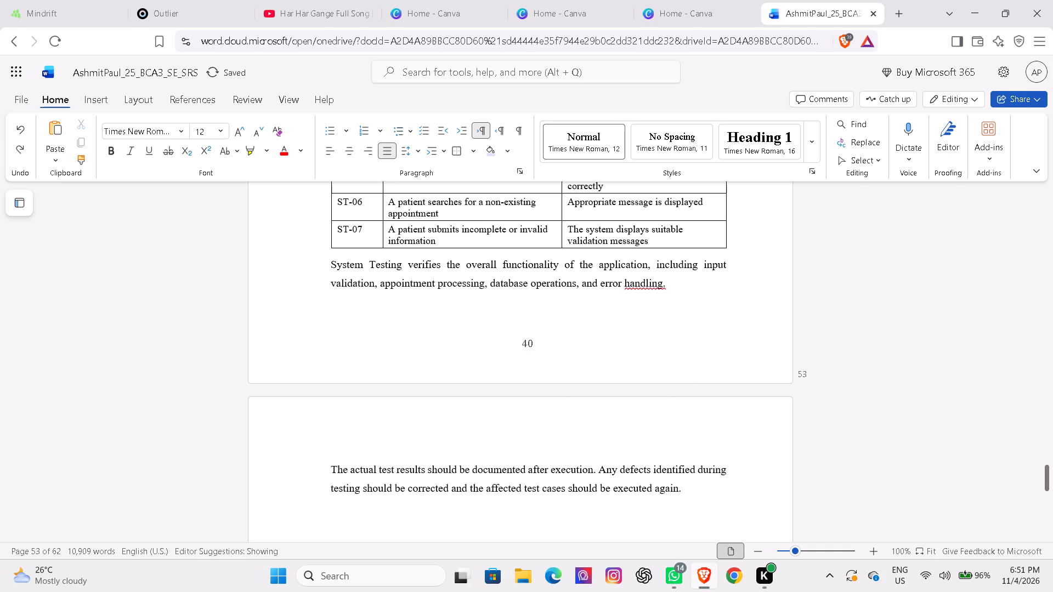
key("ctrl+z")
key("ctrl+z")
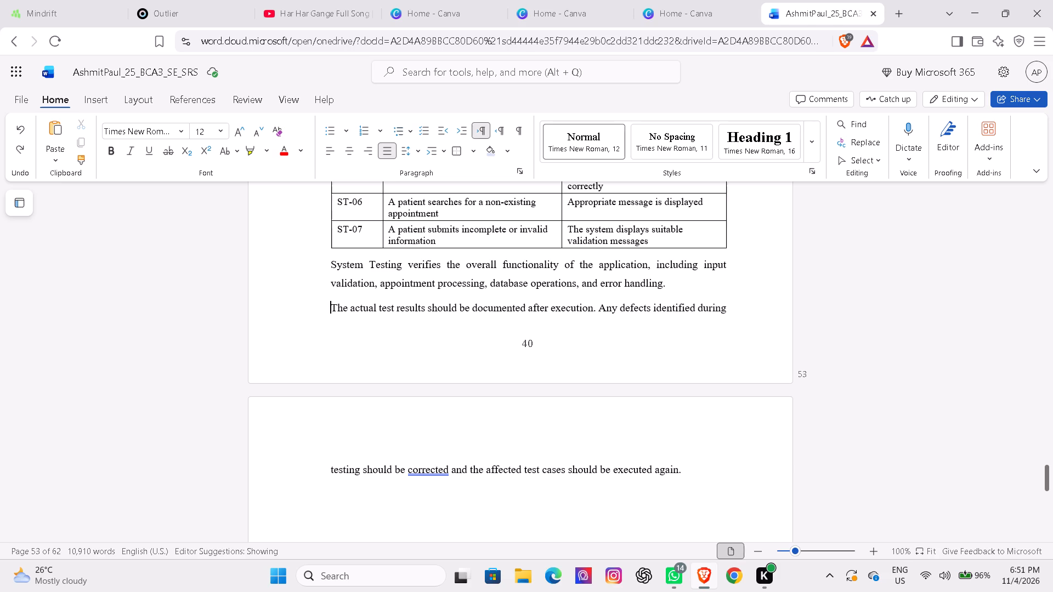
Review the pages backwards from the end of System Testing through the Unit Testing table to Table 6.8, Branch Coverage Test Cases.
left_click(496, 298)
key("Up")
key("Up")
key("Up")
key("Up")
key("Up")
key("Up")
key("Up")
key("Up")
key("Up")
key("Up")
key("Up")
key("Up")
key("Up")
key("Up")
key("Up")
key("Up")
key("Up")
key("Up")
key("Up")
key("Up")
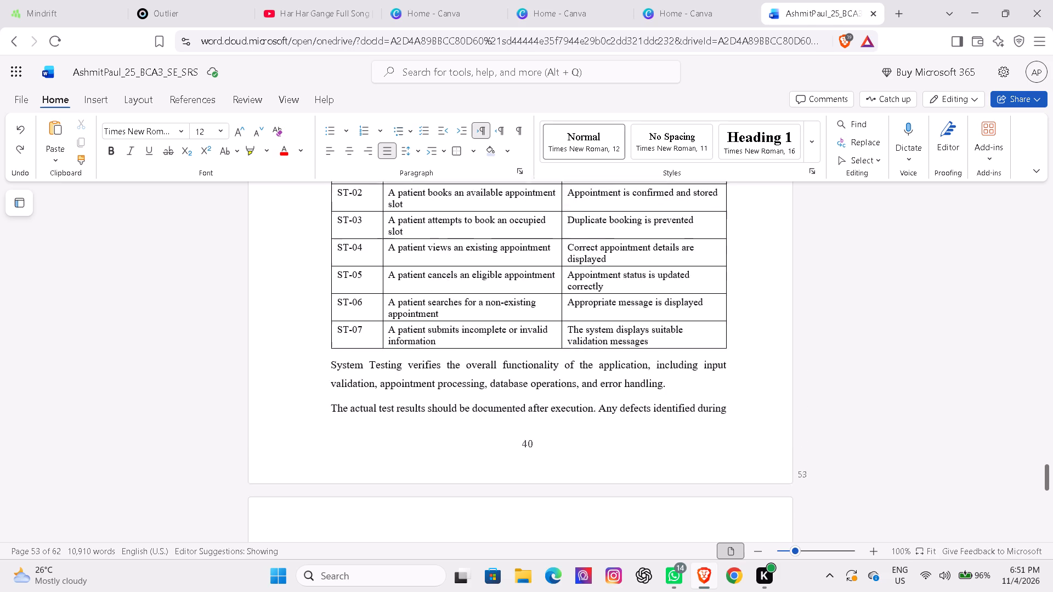
key("Up")
key("Up")
key("Up")
key("Up")
key("Up")
key("Up")
key("Up")
key("Up")
key("Up")
key("Up")
key("Up")
key("Up")
key("Up")
key("Up")
key("Up")
key("Up")
key("Up")
key("Up")
key("Up")
key("Up")
key("Up")
key("Up")
key("Up")
key("Up")
key("Up")
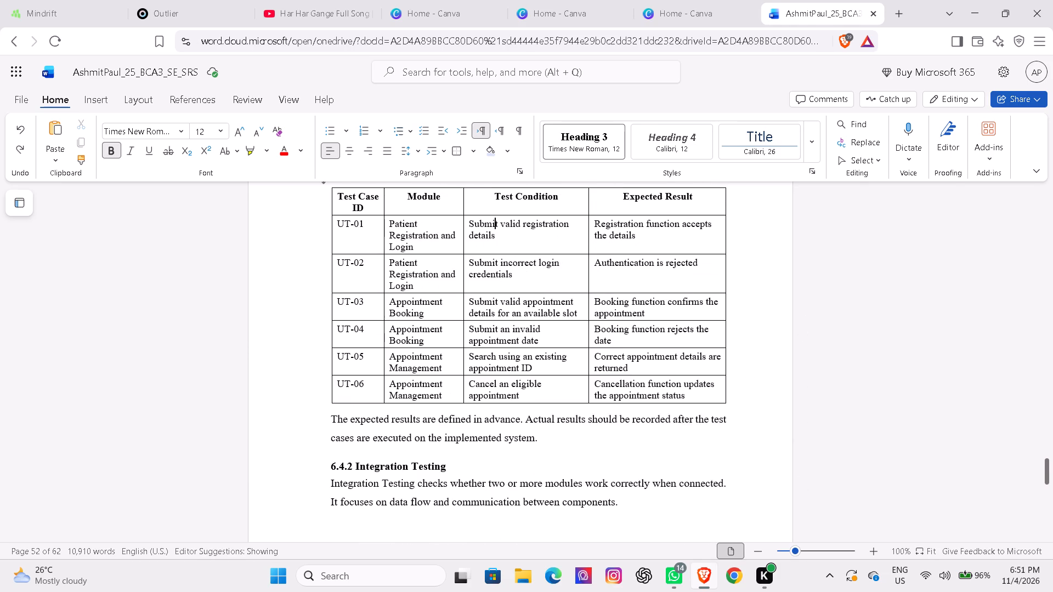
key("Up")
key("Up")
key("Up")
key("Up")
key("Up")
key("Up")
key("Up")
key("Up")
key("Up")
key("Up")
key("Up")
key("Up")
key("Up")
key("Up")
key("Up")
key("Up")
key("Up")
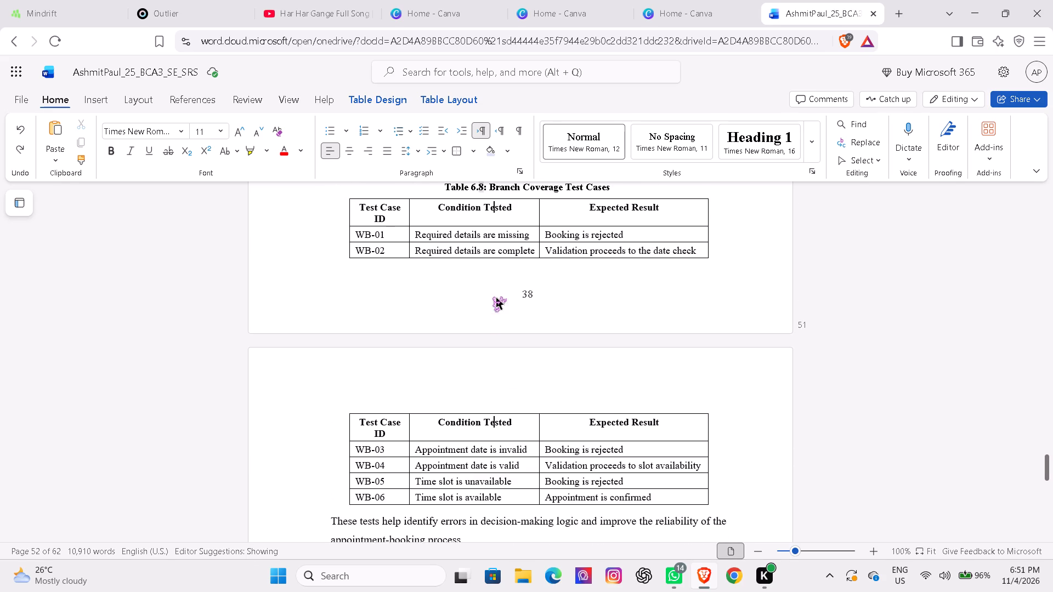
Examine the page flow before Table 6.8, going back through the control flow graph lists to the V(G) = E − N + 2P formula.
key("Up")
key("Up")
key("Up")
key("Up")
key("Up")
key("Up")
key("Up")
key("Up")
key("Up")
key("Up")
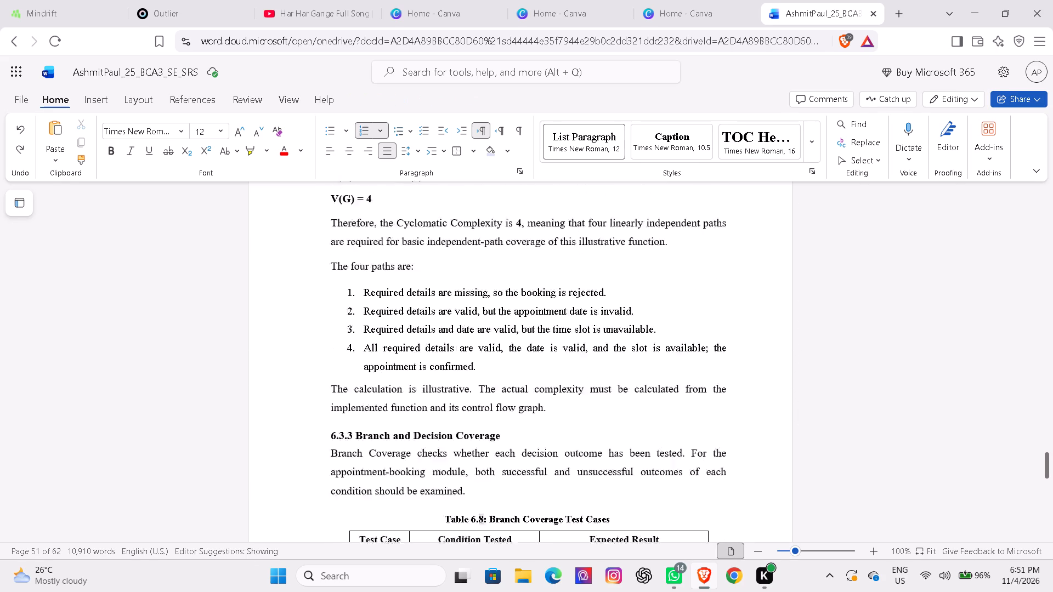
key("Up")
key("Up")
key("Up")
key("Up")
key("Up")
key("Up")
key("Up")
key("Up")
key("Up")
key("Up")
key("Up")
key("Up")
key("Up")
key("Up")
key("Up")
key("Up")
key("Up")
key("Up")
key("Up")
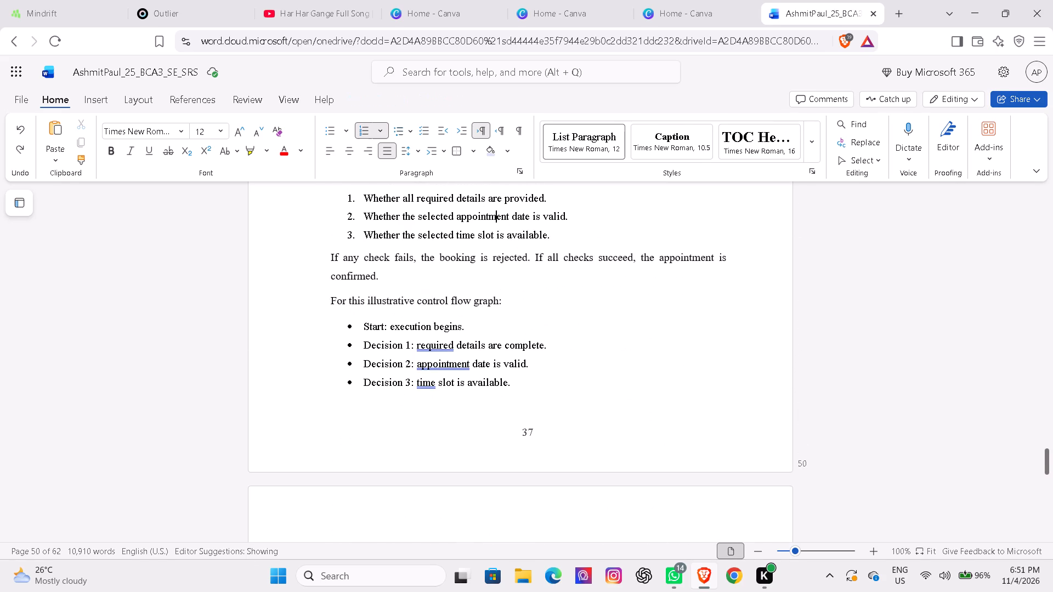
key("Up")
key("Up")
key("Up")
key("Up")
key("Up")
key("Up")
key("Up")
key("Up")
key("Up")
key("Up")
key("Up")
key("Up")
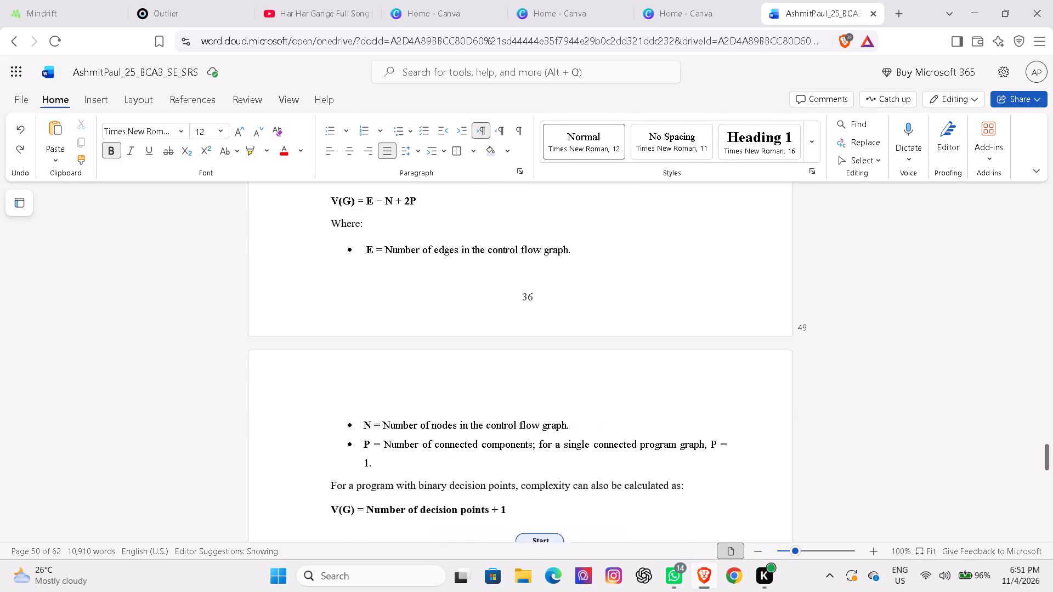
Check the page breaks going forward from the V(G) formula bullets to the start of section 6.4 on testing methodologies.
key("Down")
key("Down")
key("Down")
key("Down")
key("Down")
key("Down")
key("Down")
key("Down")
key("Down")
key("Down")
key("Down")
key("Down")
key("Down")
key("Down")
key("Down")
key("Down")
key("Down")
key("Down")
key("Down")
key("Down")
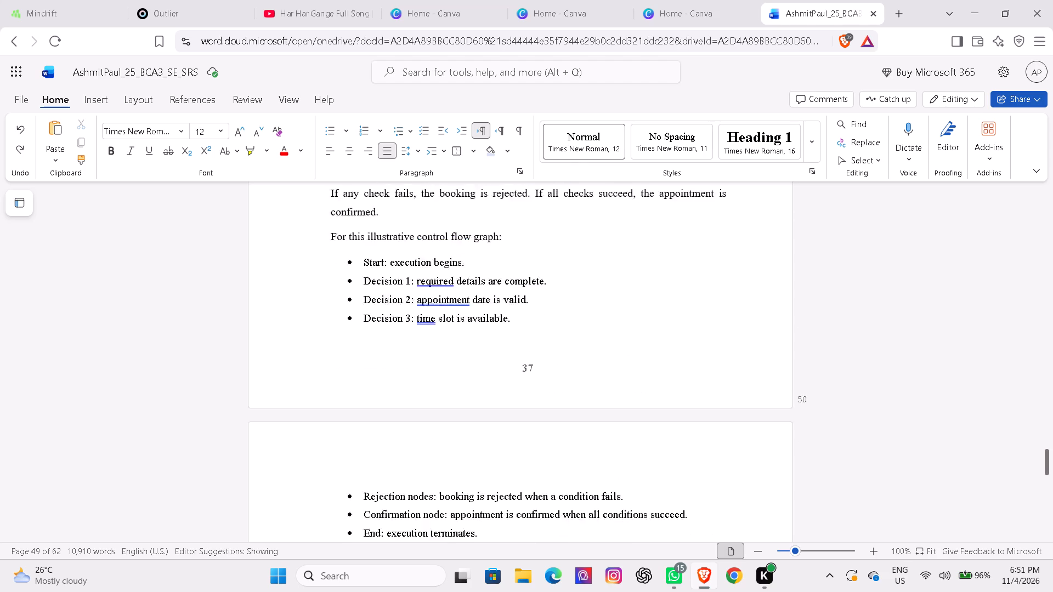
key("Down")
key("Down")
key("Down")
key("Down")
key("Down")
key("Down")
key("Down")
key("Down")
key("Down")
key("Down")
key("Down")
key("Down")
key("Down")
key("Down")
key("Down")
key("Down")
key("Down")
key("Down")
key("Down")
key("Down")
key("Down")
key("Down")
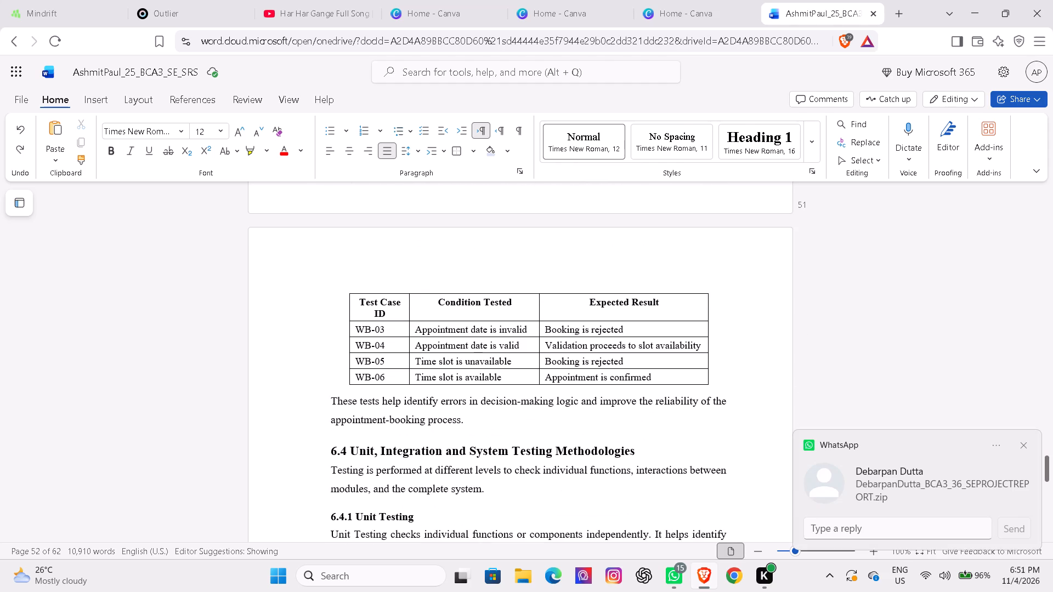
Review the page flow from section 6.4 through the Unit Testing table to section 6.4.2 Integration Testing.
key("Down")
key("Down")
key("Down")
key("Down")
key("Down")
key("Down")
key("Down")
key("Down")
key("Down")
key("Down")
key("Down")
key("Down")
key("Down")
key("Down")
key("Down")
key("Down")
key("Down")
key("Down")
key("Down")
key("Down")
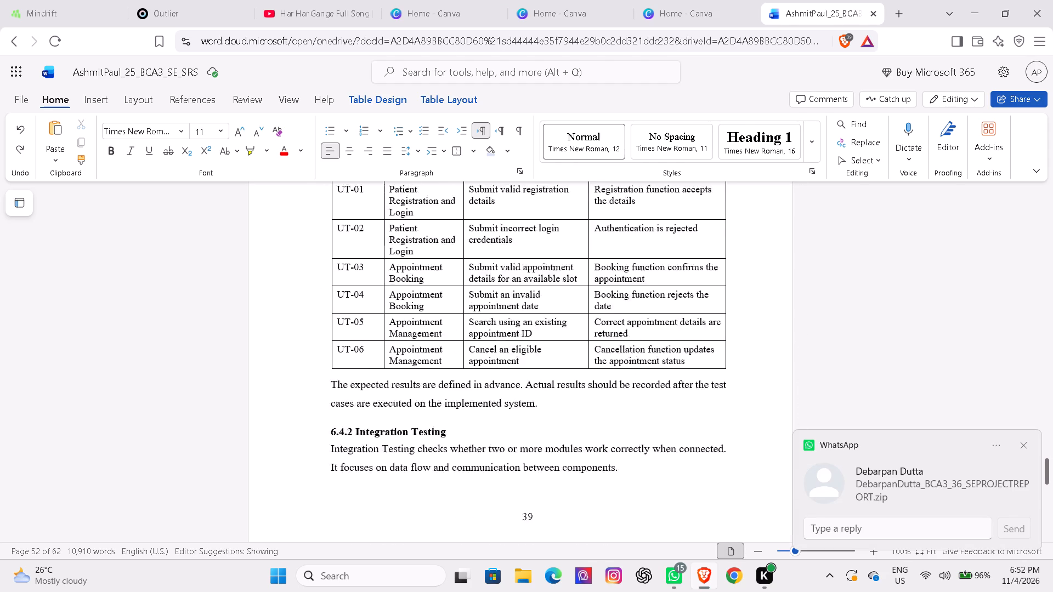
Check the page layout from section 6.4.2 Integration Testing through section 6.4.3 and Table 6.10, System Test Cases.
key("Down")
key("Down")
key("Down")
key("Down")
key("Down")
key("Down")
key("Down")
key("Down")
key("Down")
key("Down")
key("Down")
key("Down")
key("Down")
key("Down")
key("Down")
key("Down")
key("Down")
key("Down")
key("Down")
key("Down")
key("Down")
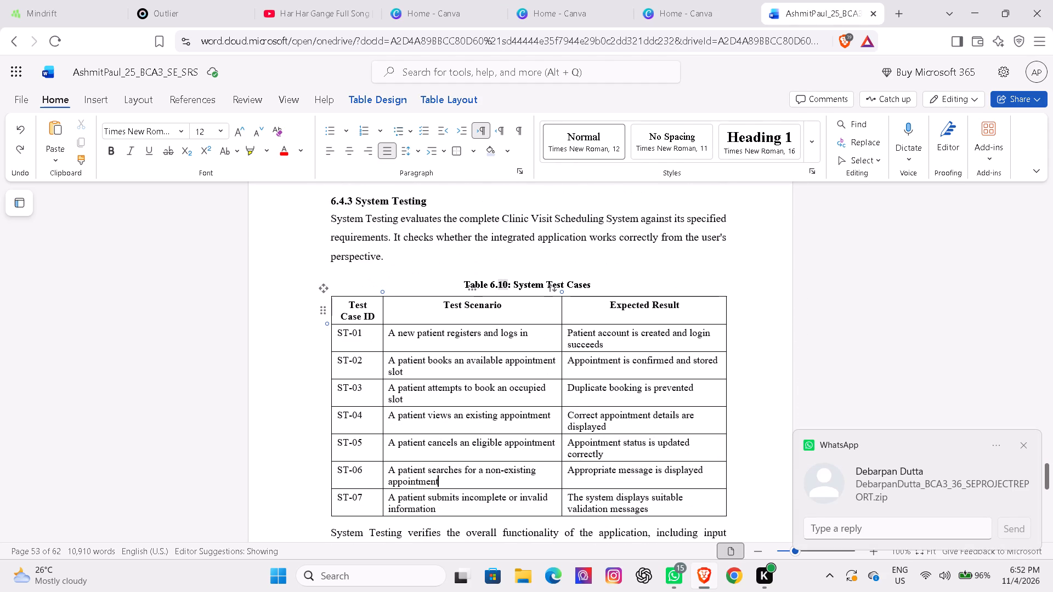
Examine how the closing paragraph after Table 6.10 breaks across the page before Chapter 7.
key("Up")
key("Up")
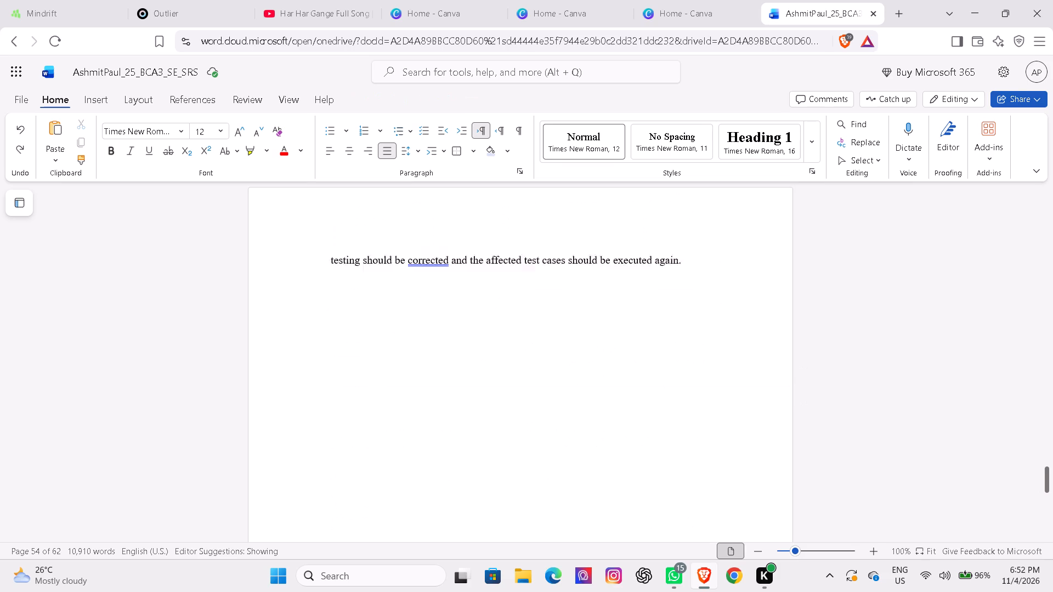
key("Up")
key("Up")
key("Up")
key("Up")
key("Up")
key("Up")
key("Up")
key("Up")
key("Up")
key("Up")
key("Up")
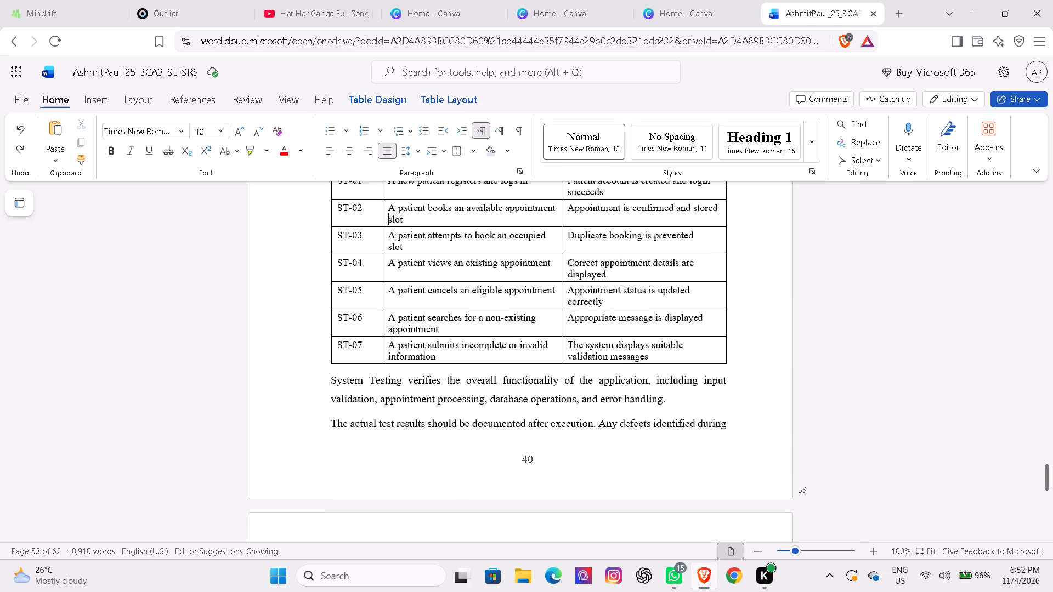
key("Down")
key("Down")
key("Down")
key("Down")
key("Down")
key("Down")
key("Down")
key("Down")
key("Down")
key("Down")
key("Down")
key("Down")
key("Down")
key("Down")
key("Down")
key("Up")
key("Up")
key("Up")
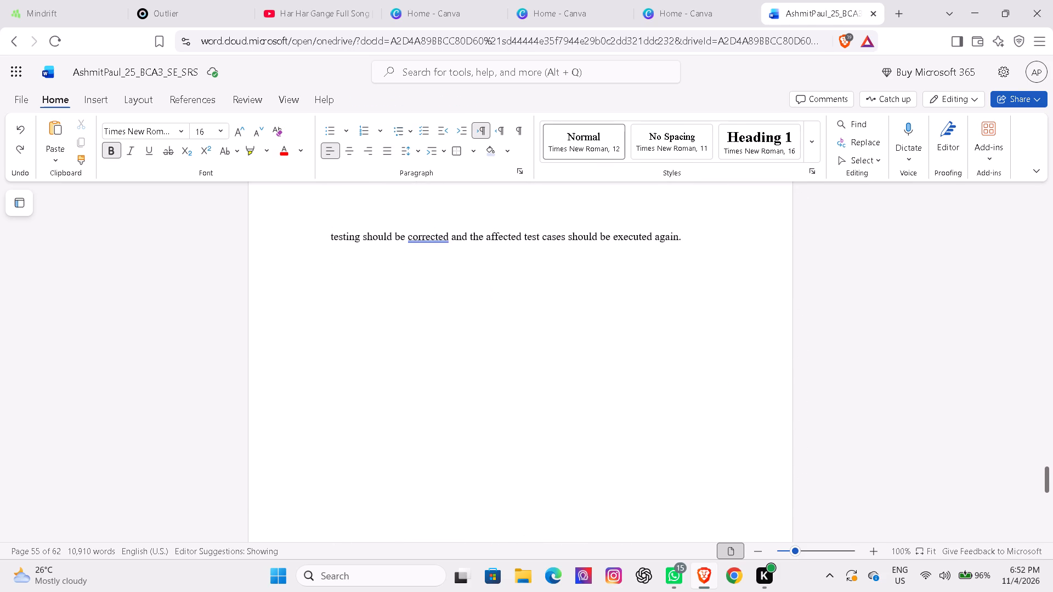
Delete the overflow text at the end of section 6.4.3, starting with "the affected test cases should be executed again.".
left_click(712, 236)
key("BackSpace")
key("BackSpace")
key("BackSpace")
key("BackSpace")
key("BackSpace")
key("BackSpace")
key("BackSpace")
key("BackSpace")
key("BackSpace")
key("BackSpace")
key("BackSpace")
key("BackSpace")
key("BackSpace")
key("BackSpace")
key("BackSpace")
key("BackSpace")
key("BackSpace")
key("BackSpace")
key("BackSpace")
key("BackSpace")
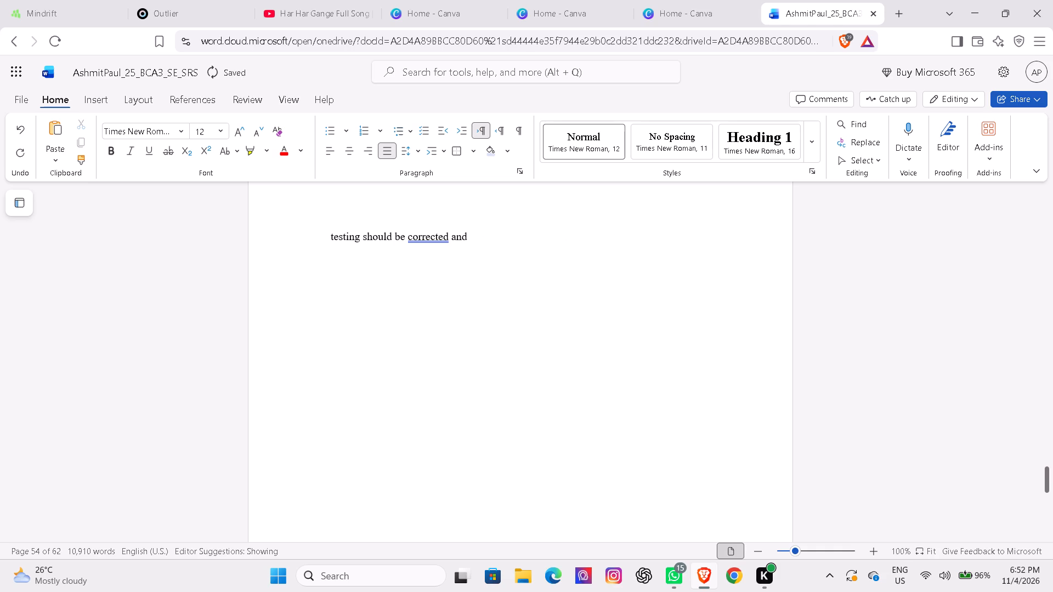
Delete the rest of the last System Testing sentence, from "Any defects identified during testing" on, ending the paragraph at "documented after execution.".
key("BackSpace")
key("BackSpace")
key("BackSpace")
key("BackSpace")
key("BackSpace")
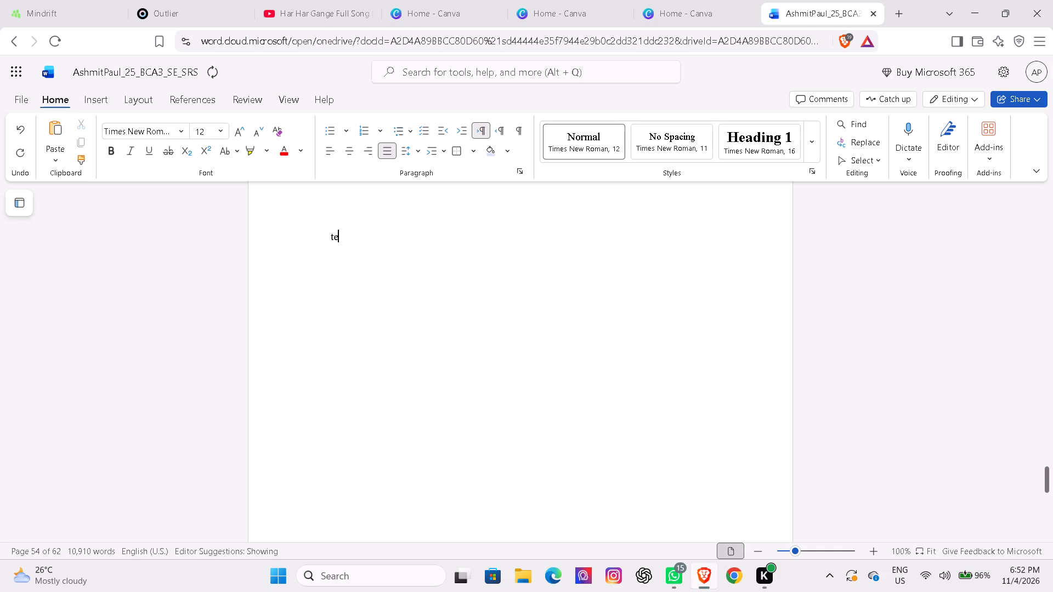
key("BackSpace")
key("BackSpace")
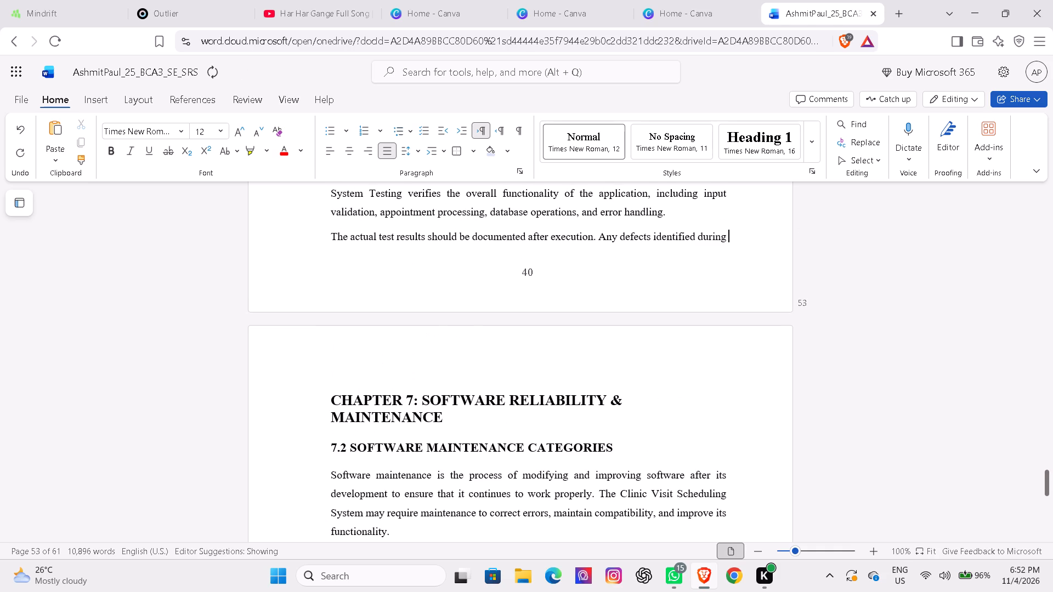
key("BackSpace")
key("BackSpace")
key("BackSpace")
key("BackSpace")
key("BackSpace")
key("BackSpace")
key("BackSpace")
key("BackSpace")
key("BackSpace")
key("BackSpace")
key("BackSpace")
key("BackSpace")
key("BackSpace")
key("BackSpace")
key("BackSpace")
key("BackSpace")
key("BackSpace")
key("BackSpace")
key("BackSpace")
key("BackSpace")
key("BackSpace")
key("BackSpace")
key("BackSpace")
key("BackSpace")
key("BackSpace")
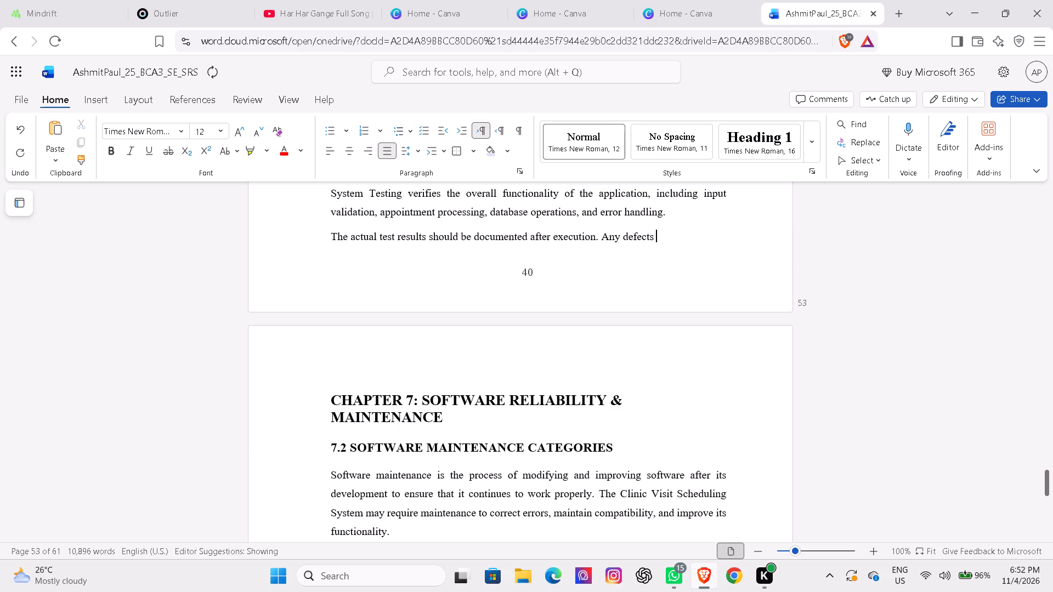
key("BackSpace")
key("BackSpace")
key("BackSpace")
key("BackSpace")
key("BackSpace")
left_click(1000, 344)
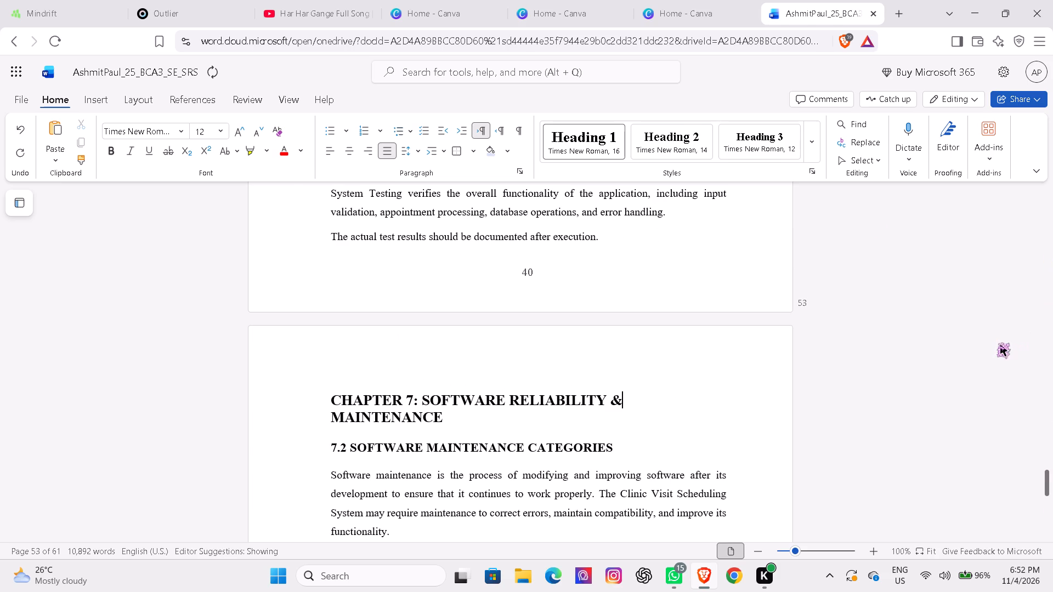
Check the remaining pages from Chapter 7 to the document's end, including the plagiarism result image on the last page.
left_click_drag(1045, 474, 1045, 491)
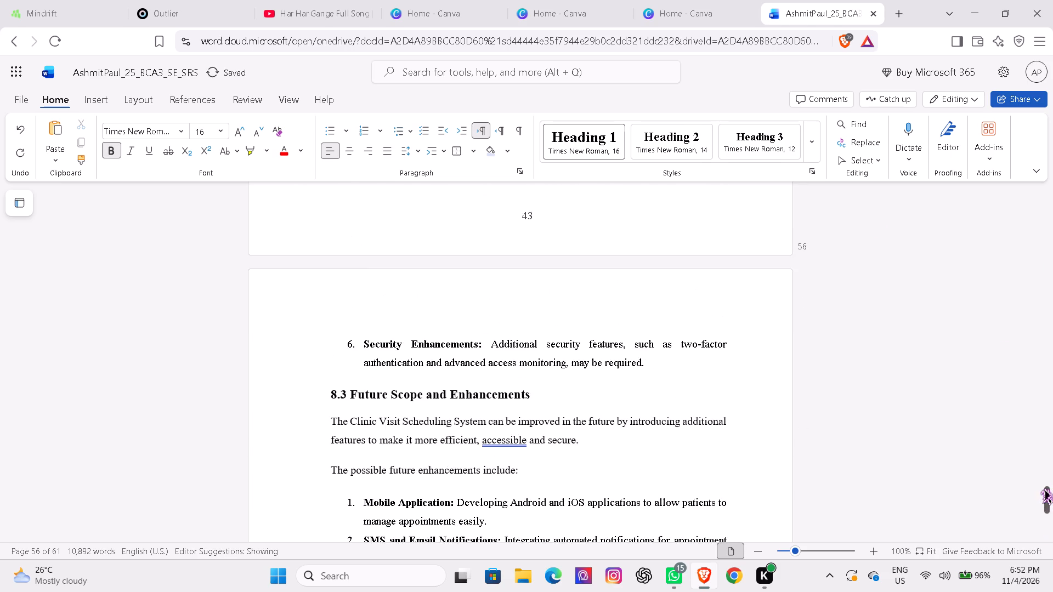
left_click_drag(1045, 491, 1045, 518)
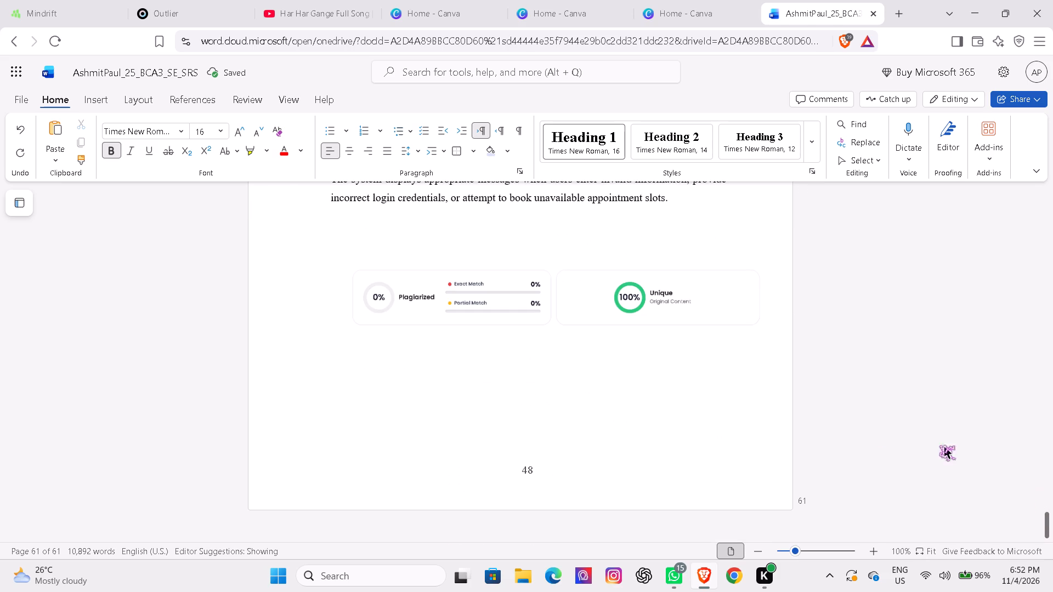
left_click(635, 403)
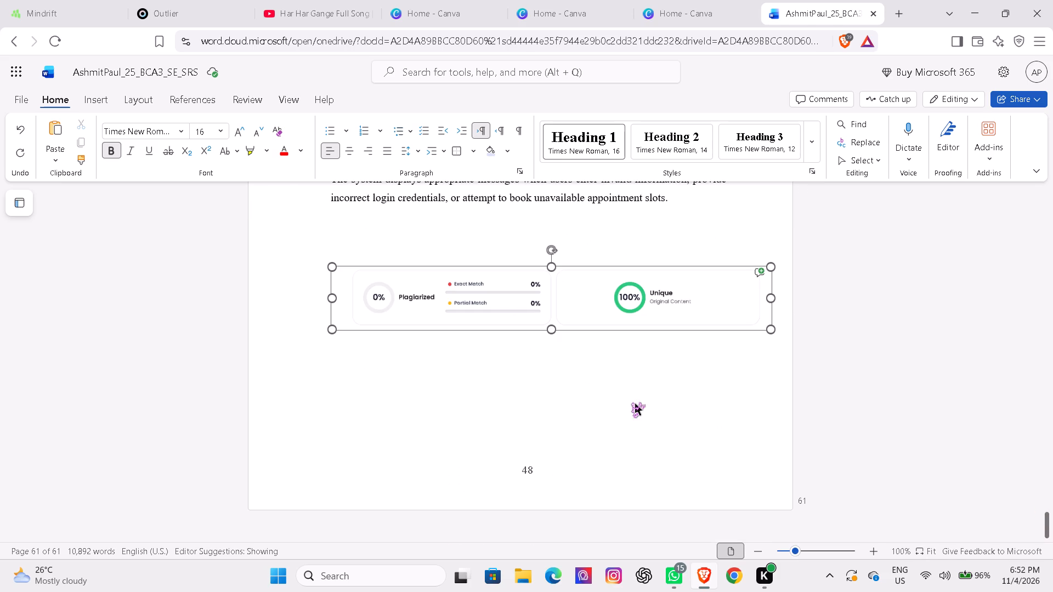
left_click_drag(455, 312, 420, 303)
left_click_drag(447, 304, 381, 300)
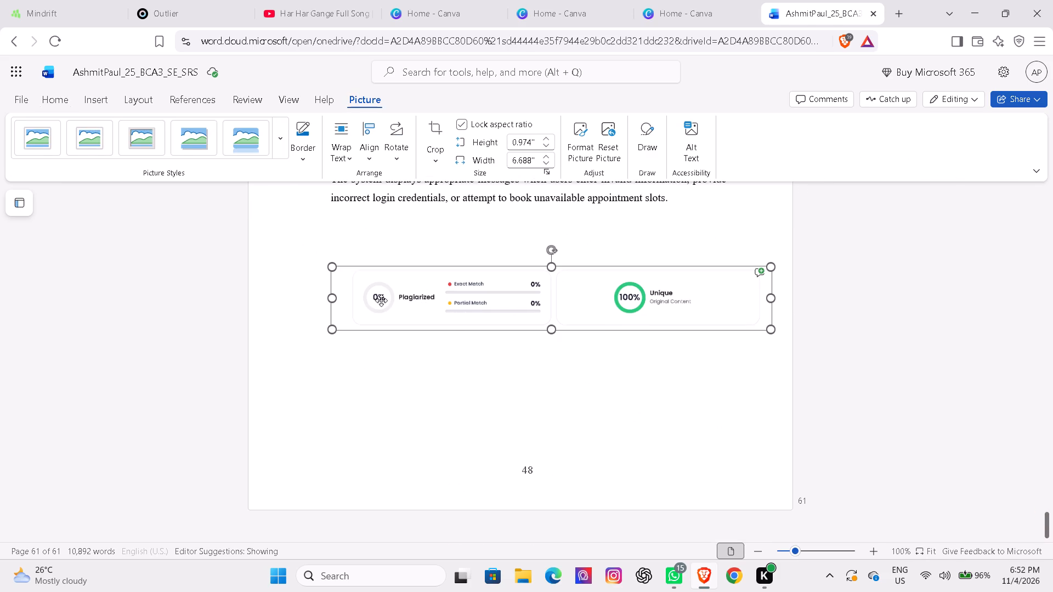
left_click(58, 109)
left_click(58, 101)
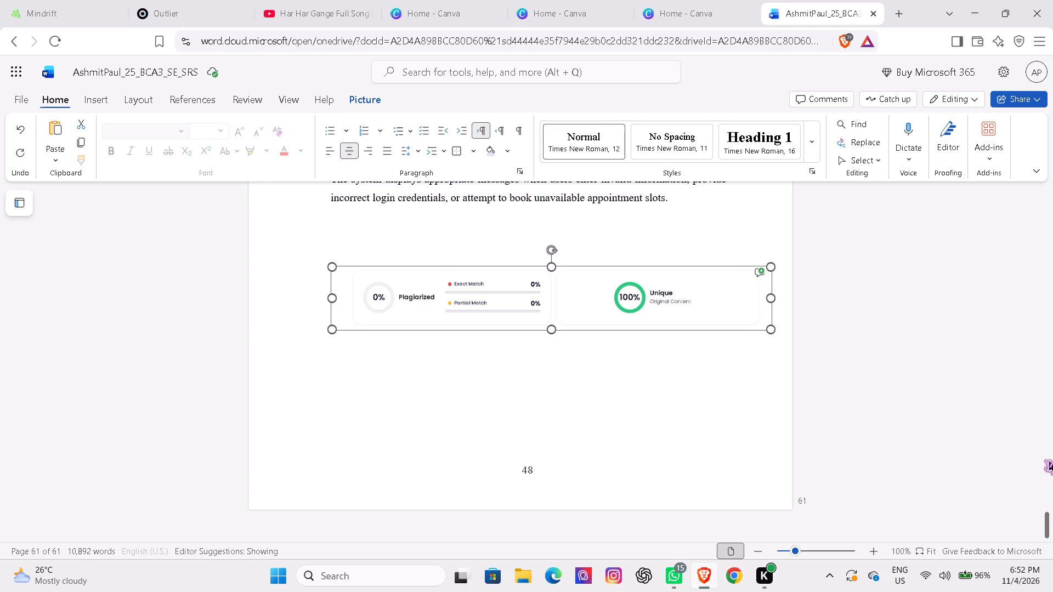
Review the Chapter 6 ECP and BVA test case tables and the pages from A.3 Database Configuration back to section 8.3.
left_click_drag(1049, 524, 1043, 447)
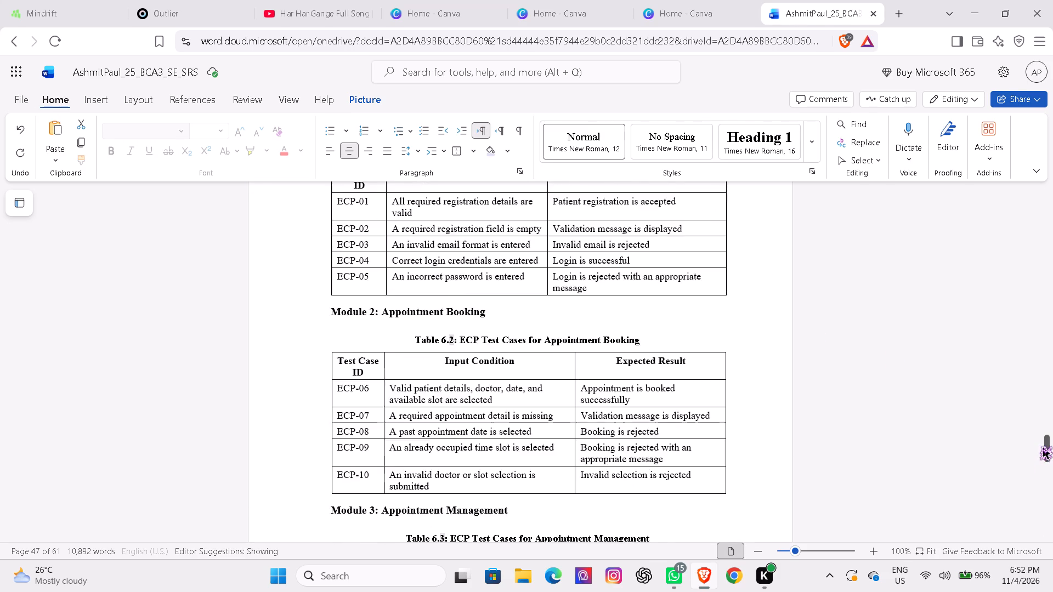
left_click_drag(1043, 447, 1043, 451)
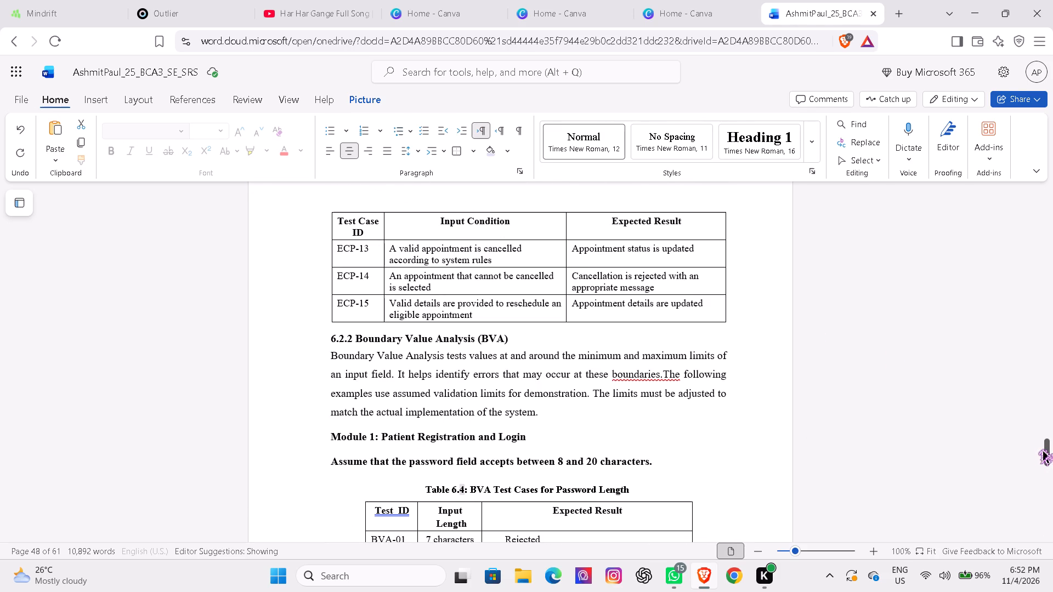
left_click_drag(1043, 451, 1046, 514)
left_click(491, 390)
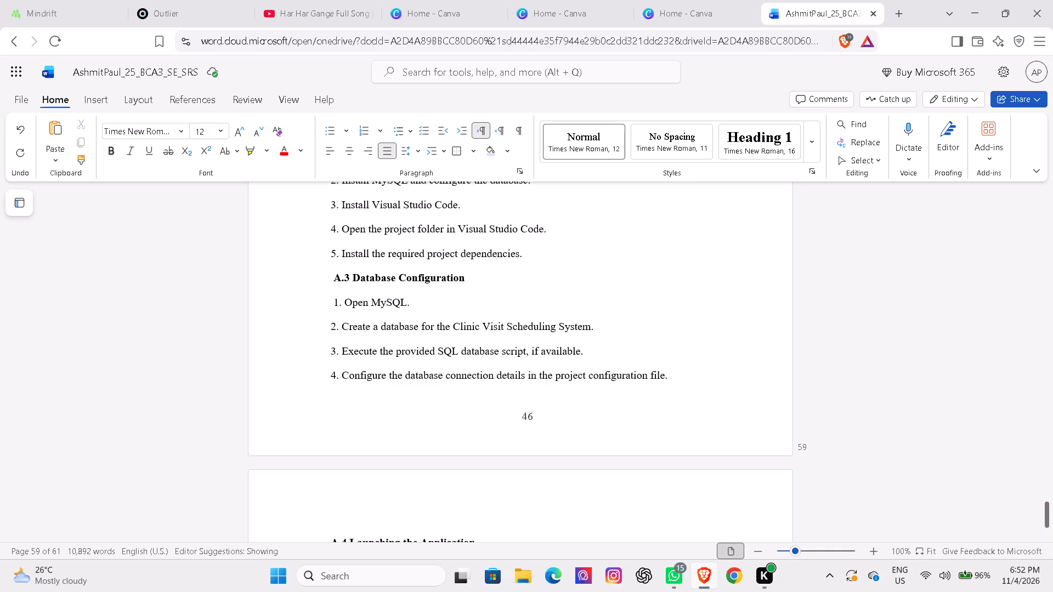
left_click(499, 344)
key("Up")
key("Up")
key("Up")
key("Up")
key("Up")
key("Up")
key("Up")
key("Up")
key("Up")
key("Up")
key("Up")
key("Up")
key("Up")
key("Up")
key("Up")
key("Up")
key("Up")
key("Up")
key("Up")
key("Up")
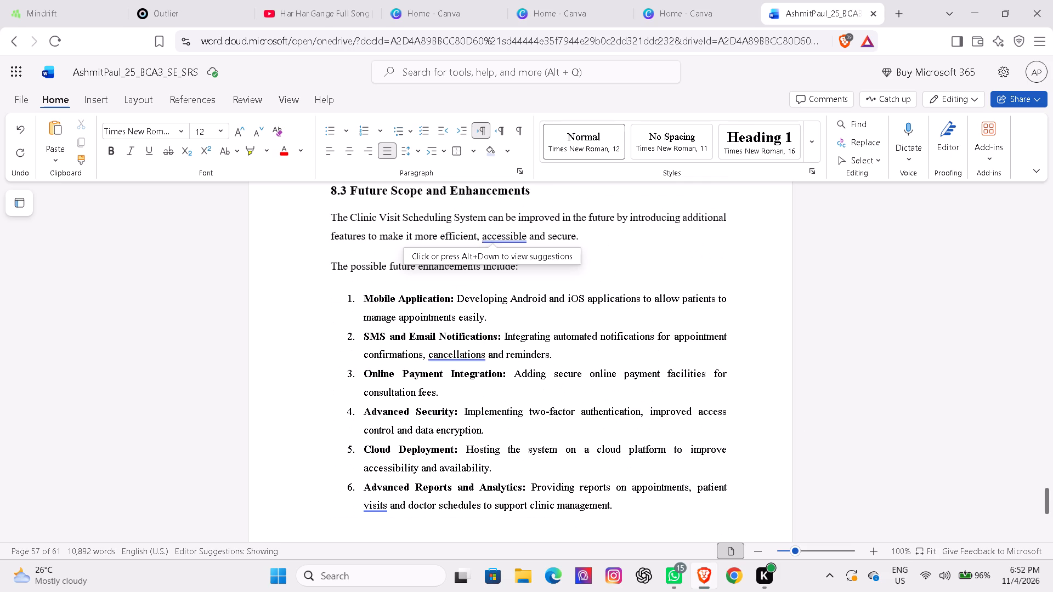
left_click(413, 305)
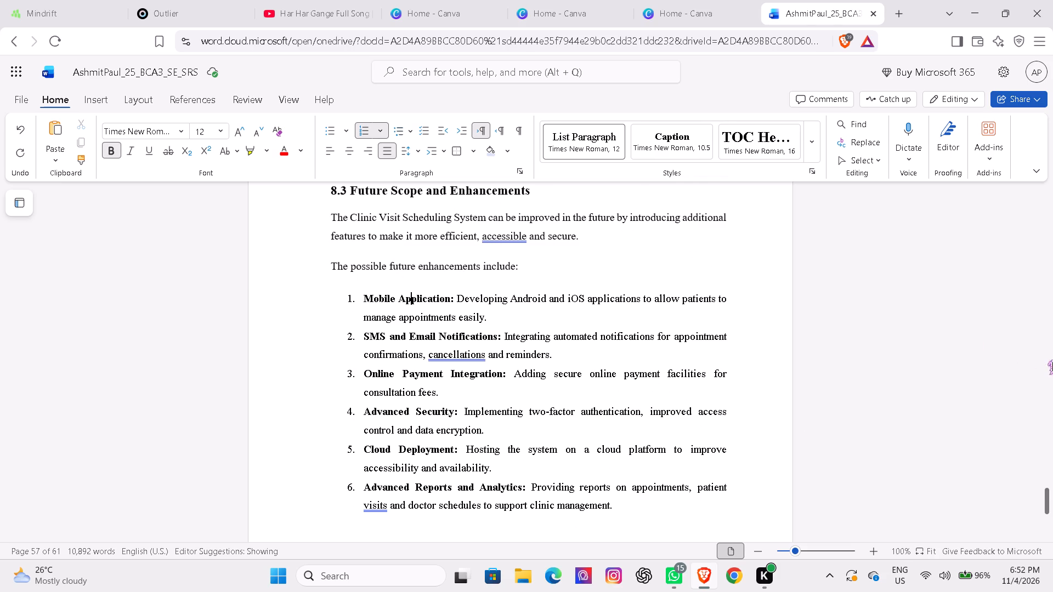
Review Chapter 5 backwards from section 5.2.3 Indentation and Code Formatting to section 5.1 Development Environment and Technology Stack.
left_click_drag(1052, 491, 1046, 591)
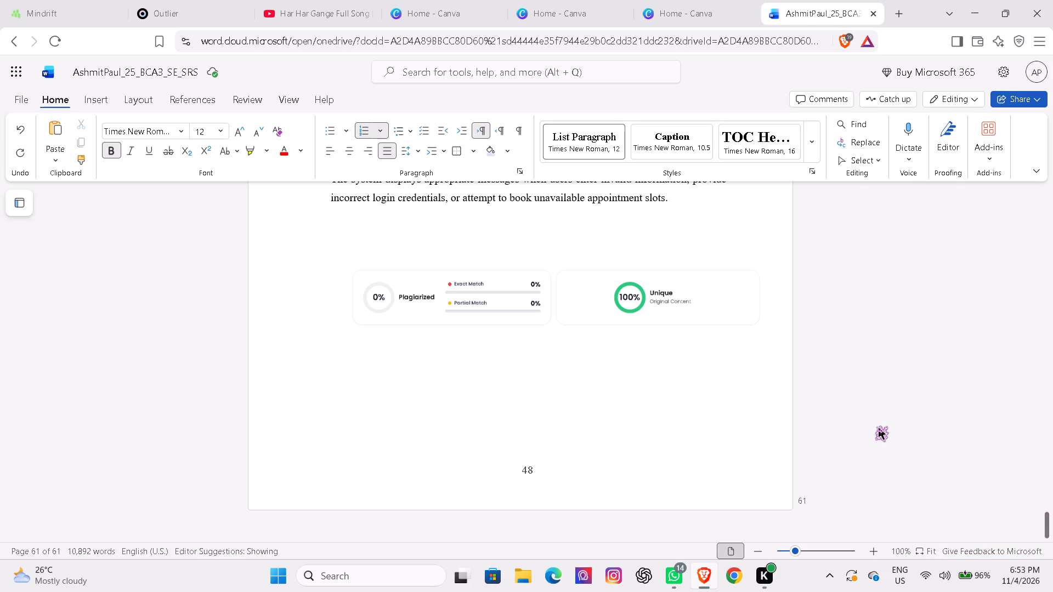
left_click_drag(1044, 532, 1033, 494)
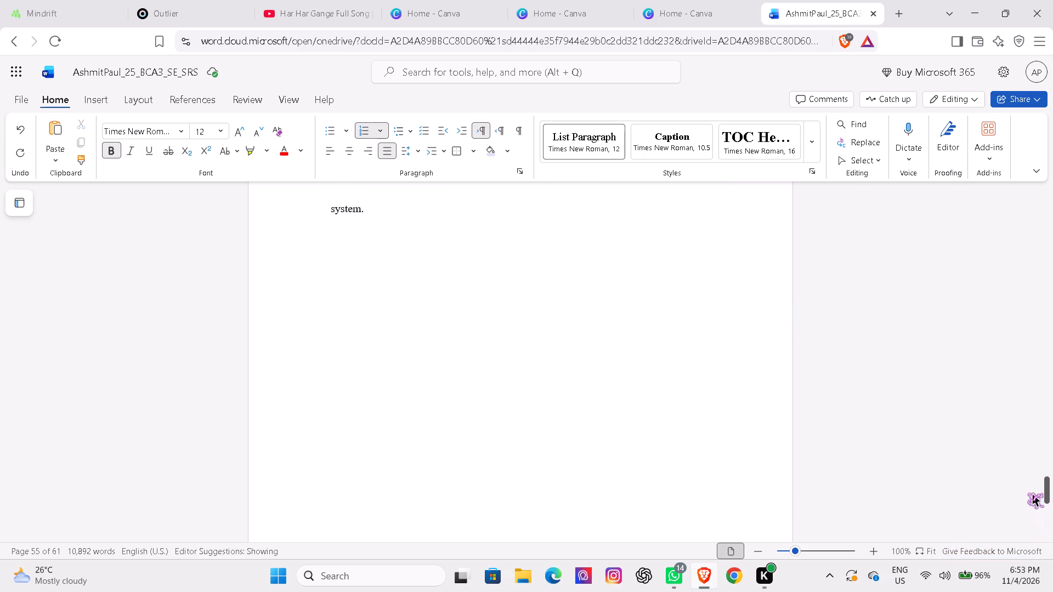
left_click_drag(1033, 494, 1015, 435)
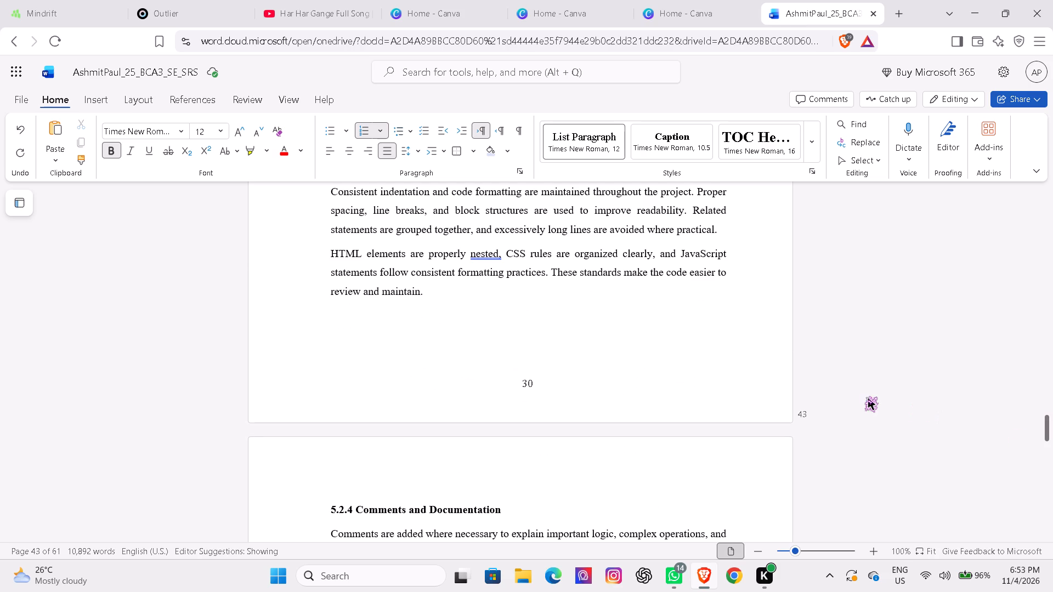
left_click(665, 376)
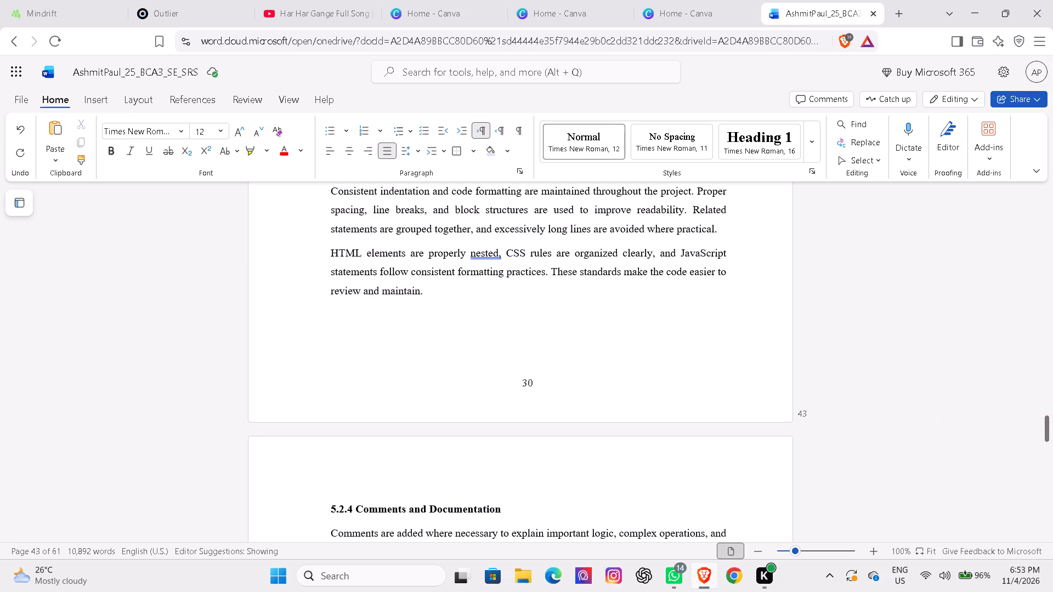
key("Up")
key("Up")
key("Up")
key("Up")
key("Up")
key("Up")
key("Up")
key("Up")
key("Up")
key("Up")
key("Up")
key("Up")
key("Up")
key("Up")
key("Up")
key("Up")
key("Up")
key("Up")
key("Up")
key("Up")
key("Up")
key("Up")
key("Up")
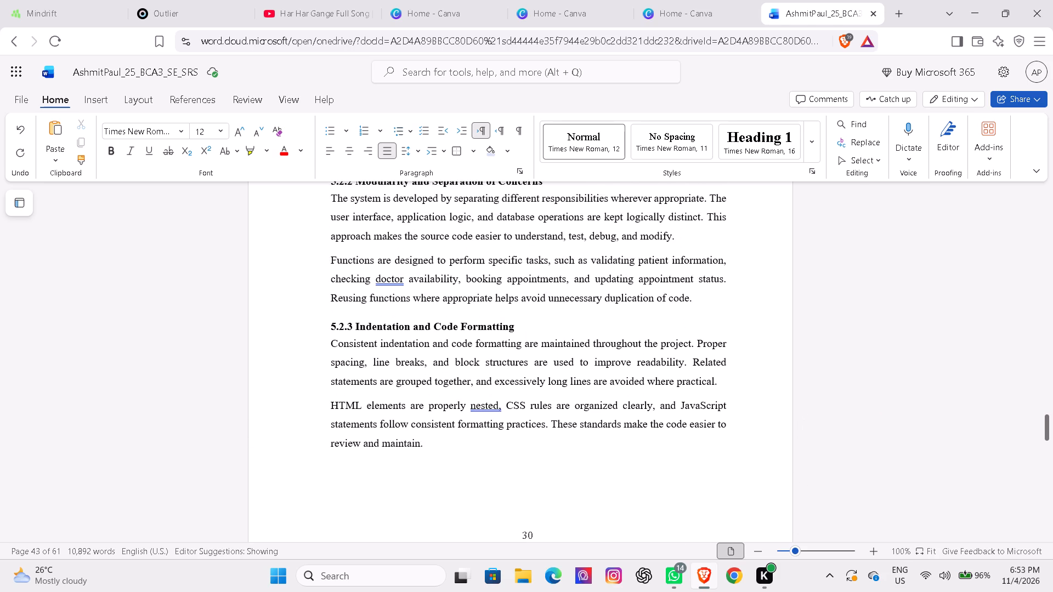
key("Up")
key("Up")
key("Up")
key("Up")
key("Up")
key("Up")
key("Up")
key("Up")
key("Up")
key("Up")
key("Up")
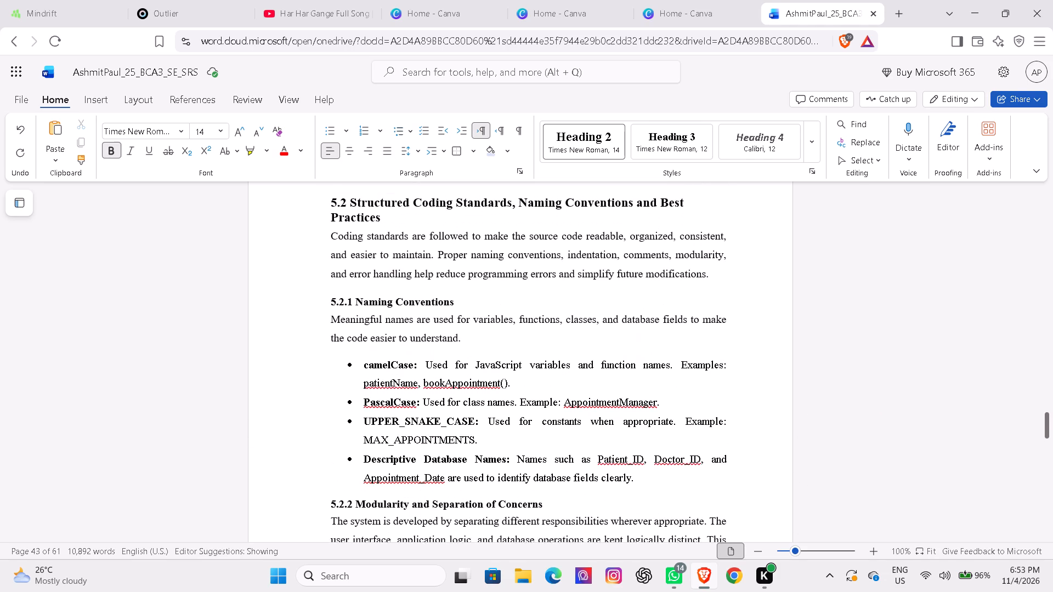
key("Up")
key("Up")
key("Up")
key("Up")
key("Up")
key("Up")
key("Up")
key("Up")
key("Up")
key("Up")
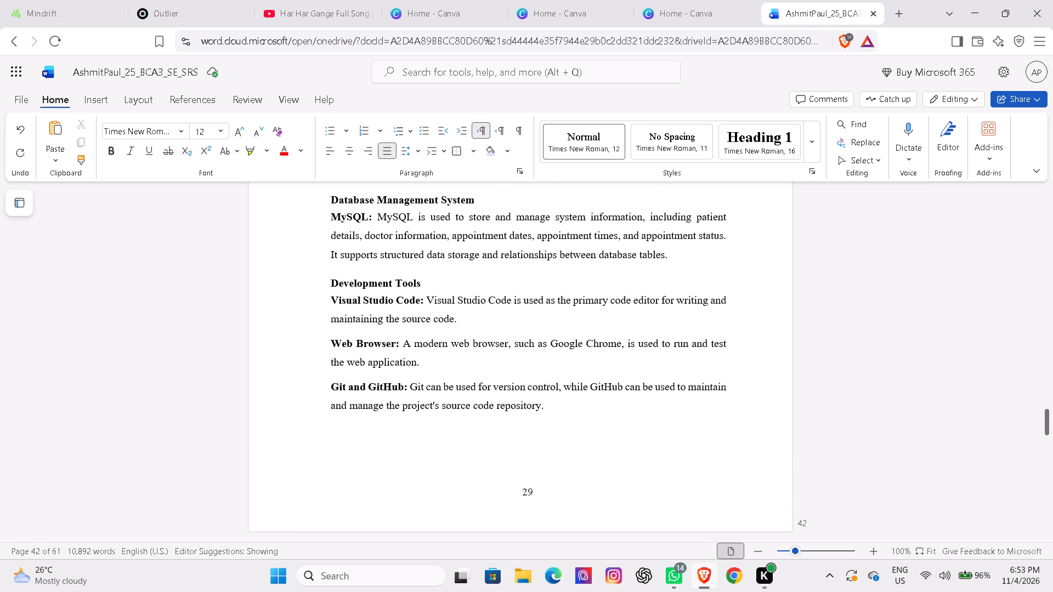
key("Up")
key("Up")
key("Up")
key("Up")
key("Up")
key("Up")
key("Up")
key("Up")
key("Up")
key("Up")
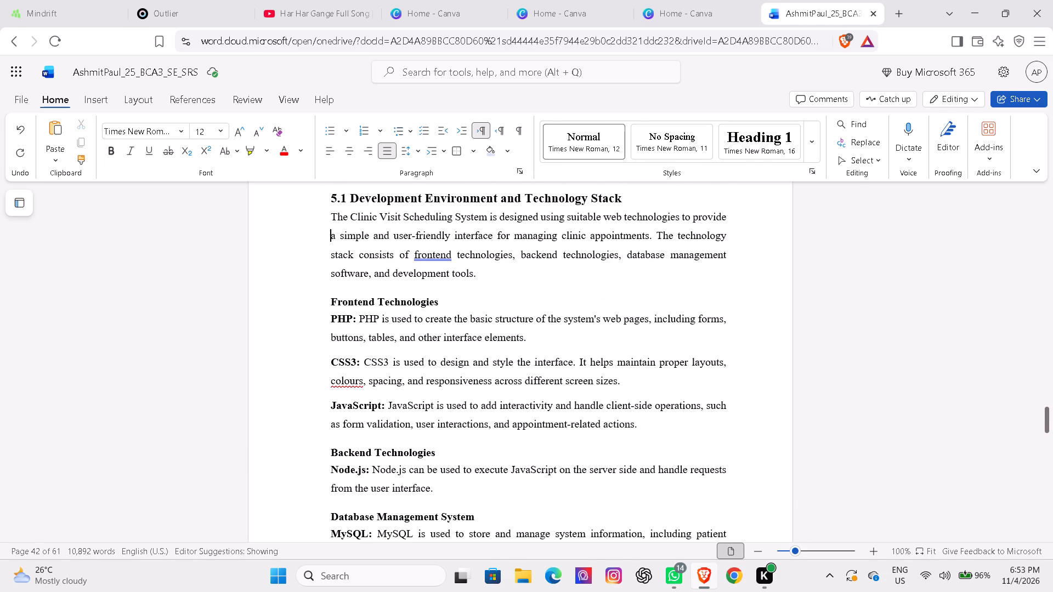
key("Up")
Read Chapter 5 forwards from section 5.1 through the naming conventions and modularity sections to the 5.2.3 heading.
key("Down")
key("Down")
key("Down")
key("Down")
key("Down")
key("Down")
key("Down")
key("Down")
key("Down")
key("Down")
key("Down")
key("Down")
key("Down")
key("Down")
key("Down")
key("Down")
key("Down")
key("Down")
key("Down")
key("Down")
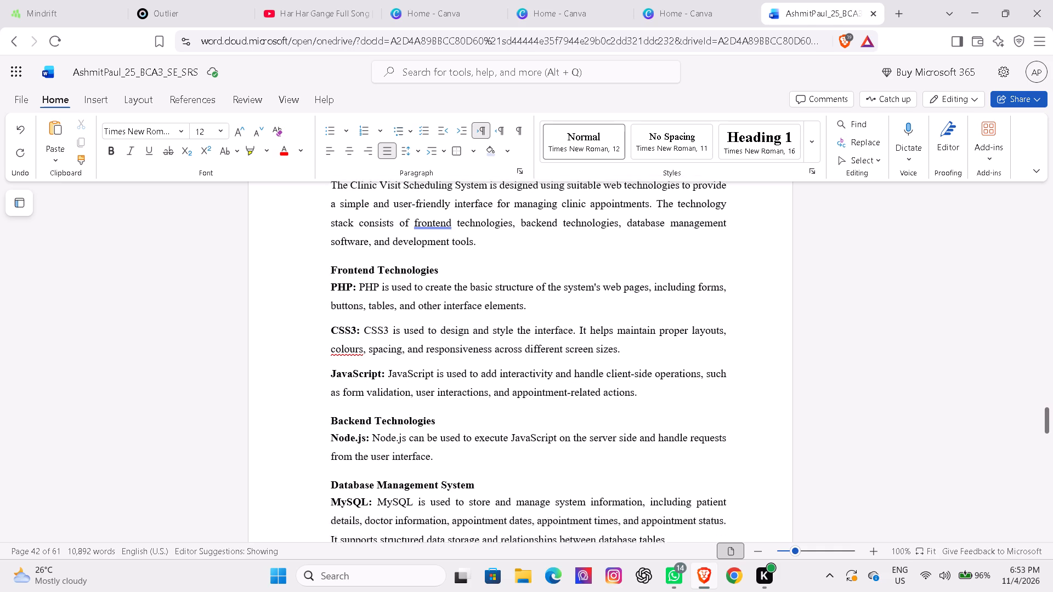
key("Down")
key("Down")
key("Down")
key("Down")
key("Down")
key("Down")
key("Down")
key("Down")
key("Down")
key("Down")
key("Down")
key("Down")
key("Down")
key("Down")
key("Down")
key("Down")
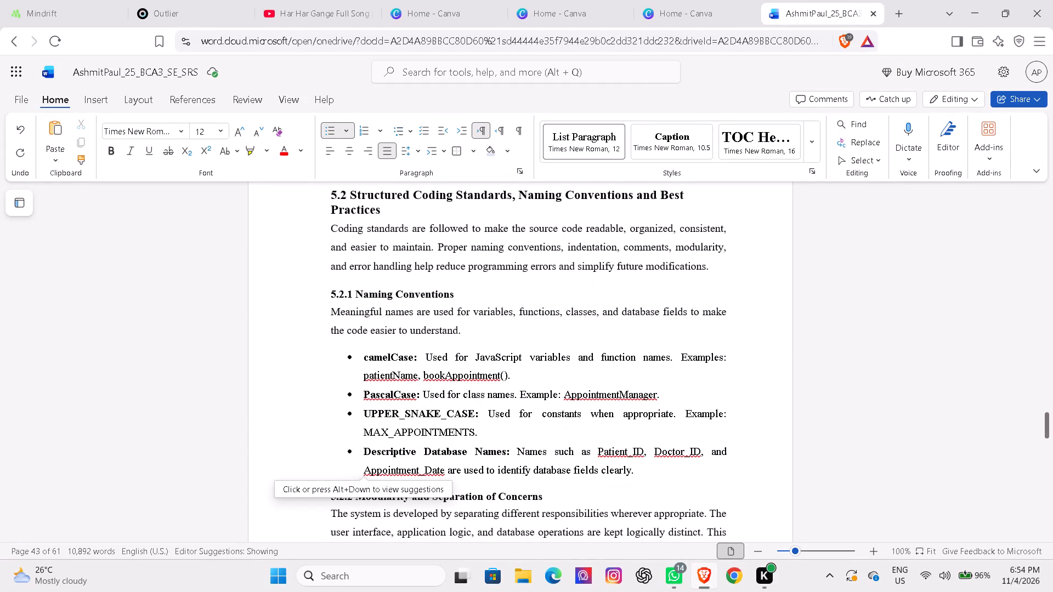
key("Down")
key("Down")
key("Down")
key("Down")
key("Down")
key("Down")
key("Down")
key("Down")
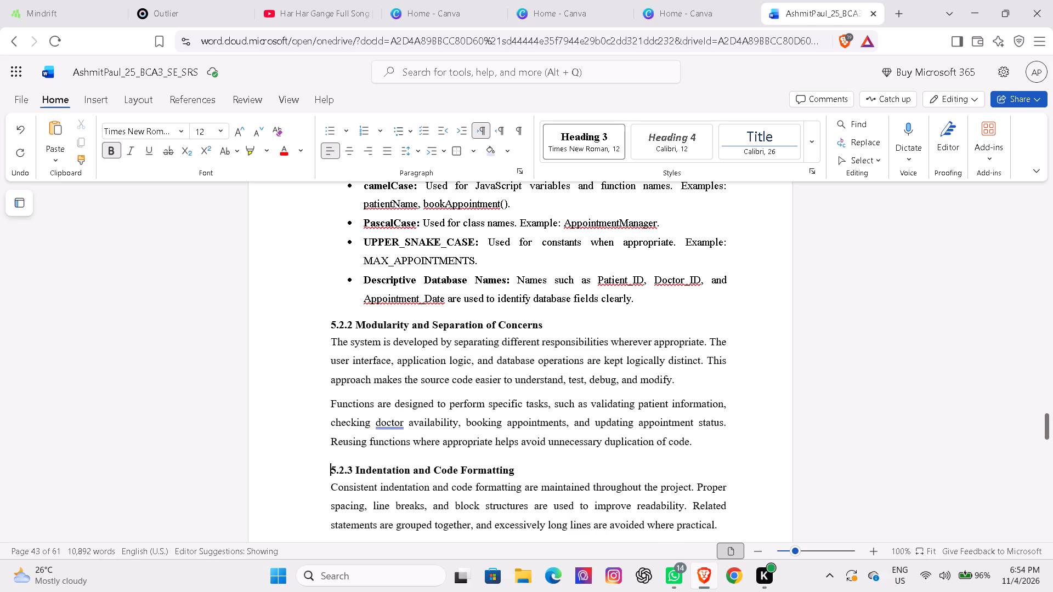
Review Chapter 5 backwards from the 5.2.3 heading to the Development Tools text in section 5.1.
key("Up")
key("Up")
key("Up")
key("Up")
key("Up")
key("Up")
key("Up")
key("Up")
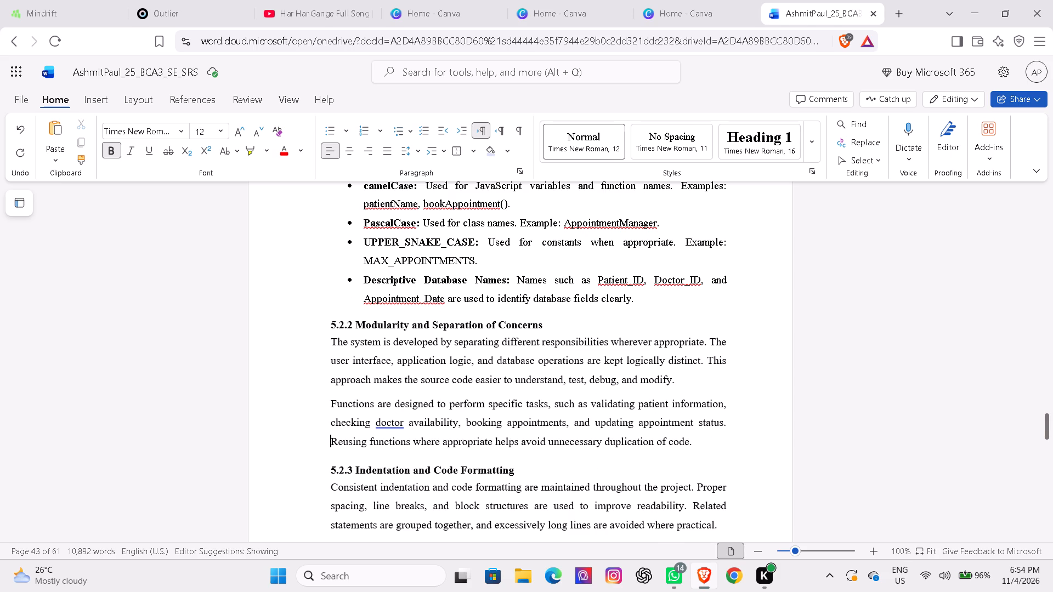
key("Up")
key("Up")
key("Up")
key("Up")
key("Up")
key("Up")
key("Up")
key("Up")
key("Up")
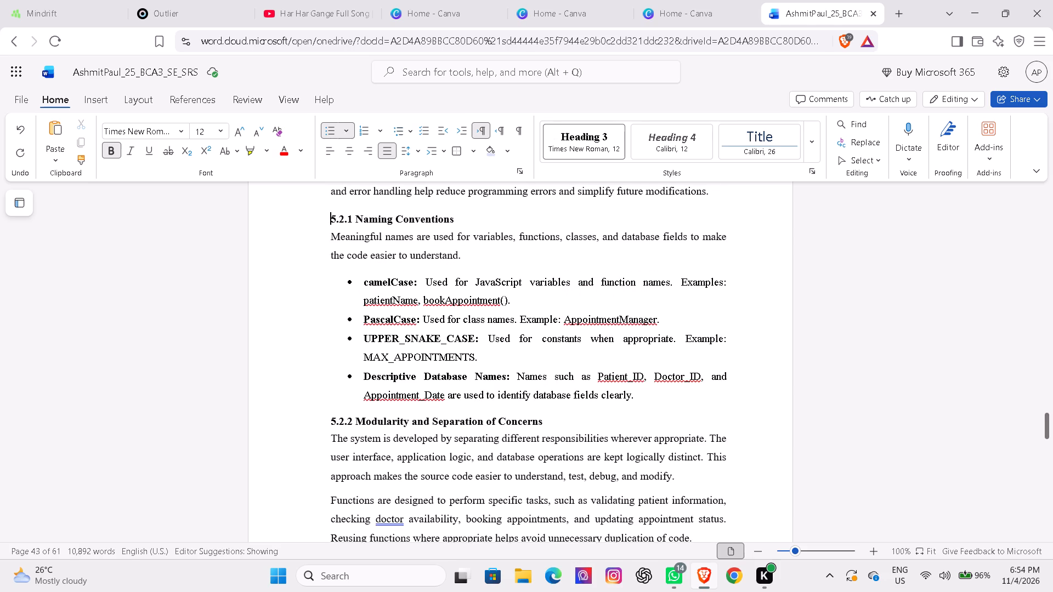
key("Up")
key("Up")
key("Up")
key("Up")
key("Up")
key("Up")
key("Up")
key("Up")
key("Up")
key("Up")
Read forwards from Development Tools through the 5.2 coding standards subsections to the end of 5.2.3 Indentation and Code Formatting.
key("Down")
key("Down")
key("Down")
key("Down")
key("Down")
key("Down")
key("Down")
key("Down")
key("Down")
key("Down")
key("Down")
key("Down")
key("Down")
key("Down")
key("Down")
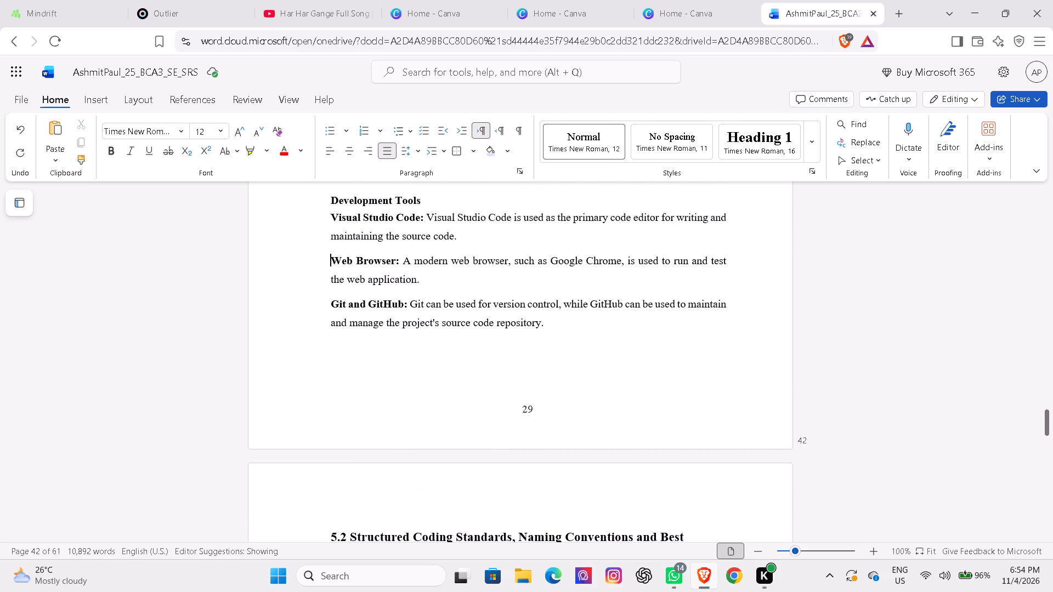
key("Down")
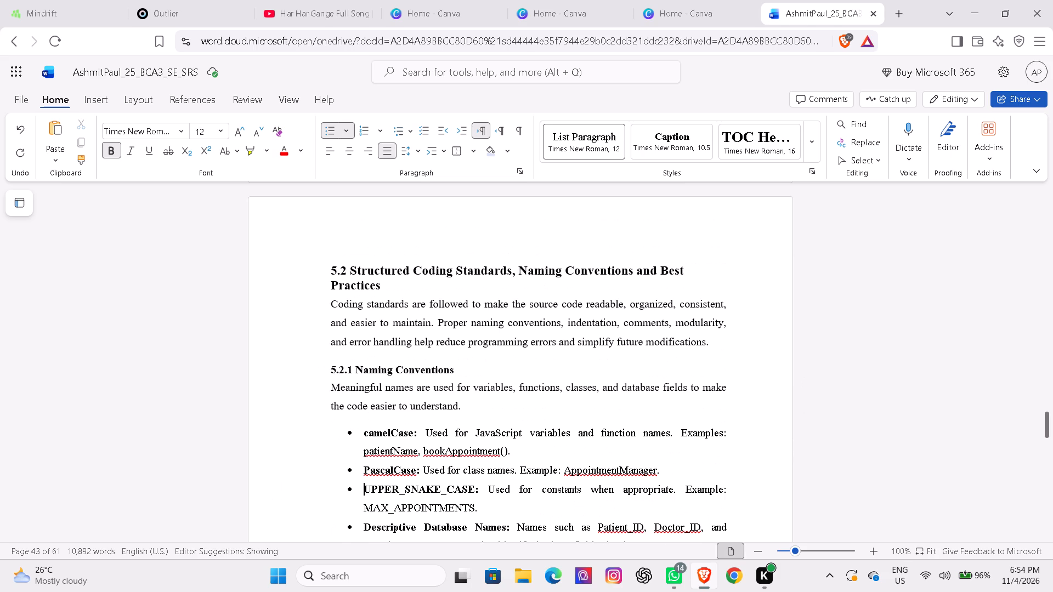
key("Down")
key("Down")
key("Down")
key("Down")
key("Down")
key("Down")
key("Down")
key("Down")
key("Down")
key("Down")
key("Down")
key("Down")
key("Down")
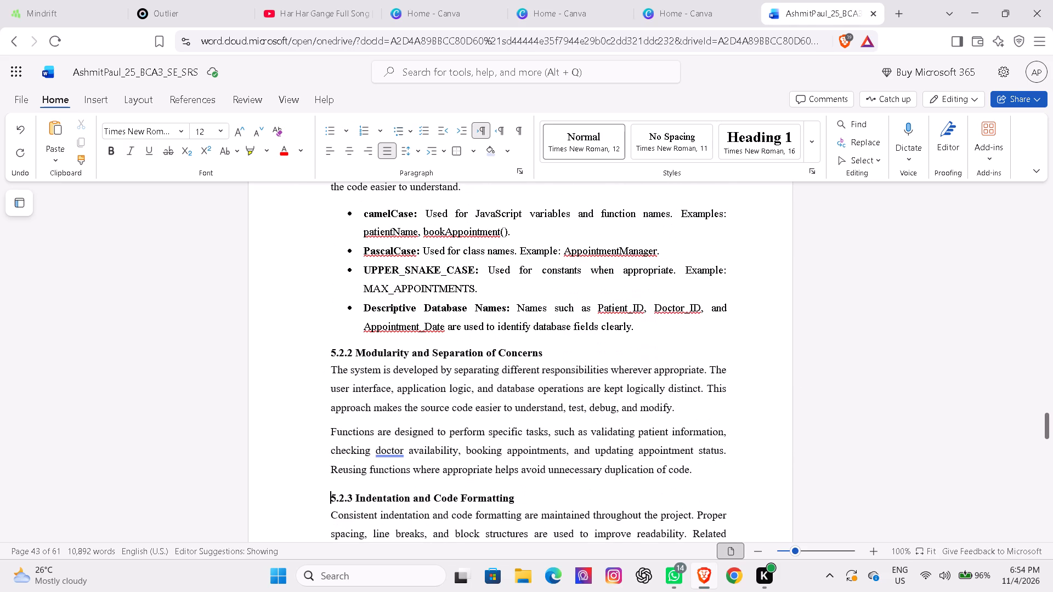
key("Down")
key("Down")
key("Down")
key("Down")
key("Down")
key("Down")
key("Down")
key("Down")
key("Down")
key("Down")
key("Down")
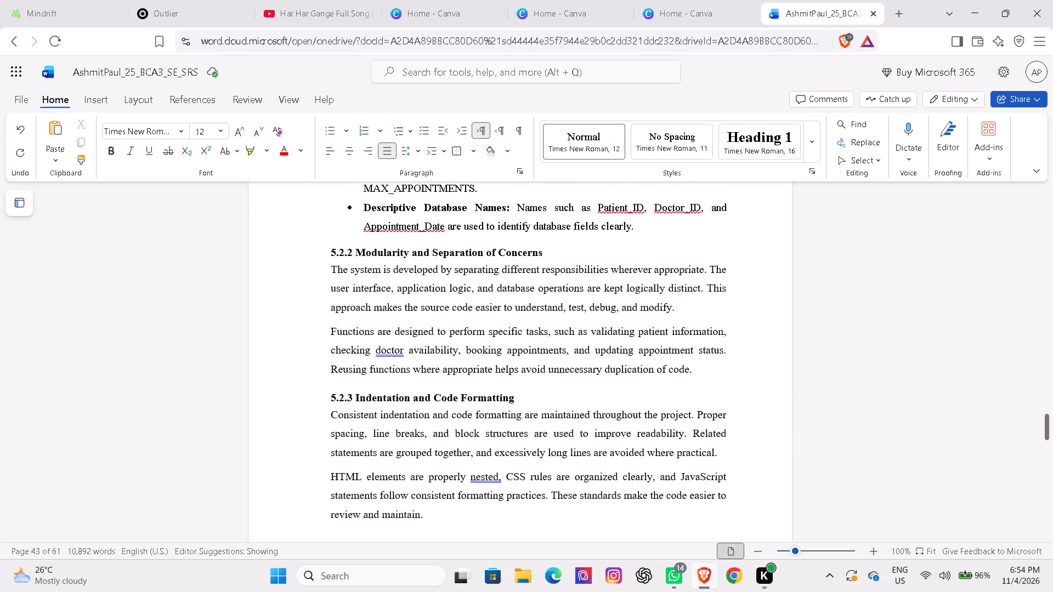
Review section 5.2 backwards from the end of 5.2.3 to the 5.2 Structured Coding Standards heading.
key("Up")
key("Up")
key("Up")
key("Up")
key("Up")
key("Up")
key("Up")
key("Up")
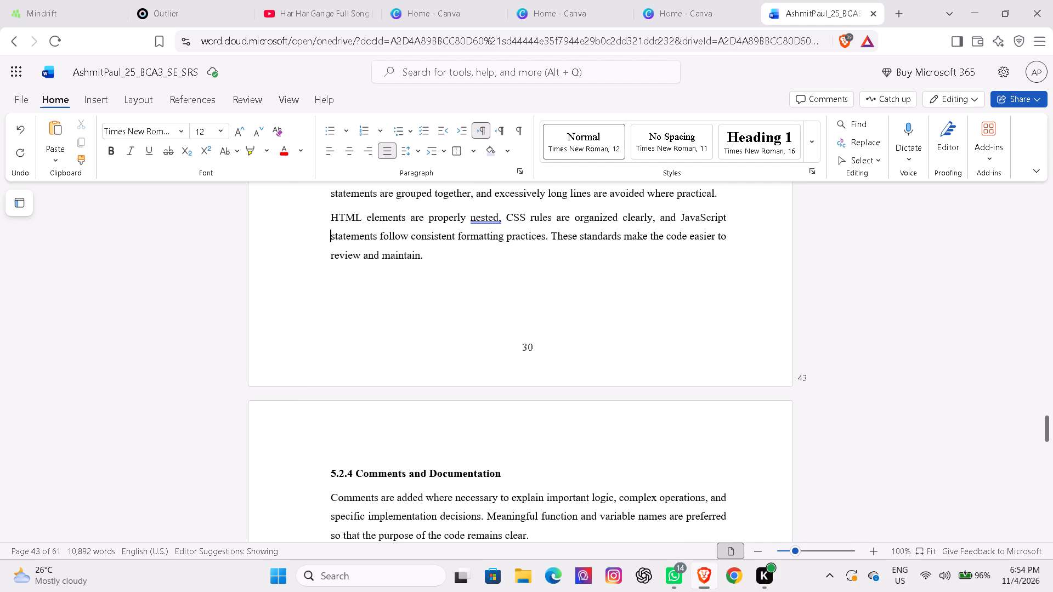
key("Up")
key("Up")
key("Up")
key("Up")
key("Up")
key("Up")
key("Up")
key("Up")
key("Up")
key("Up")
key("Up")
key("Up")
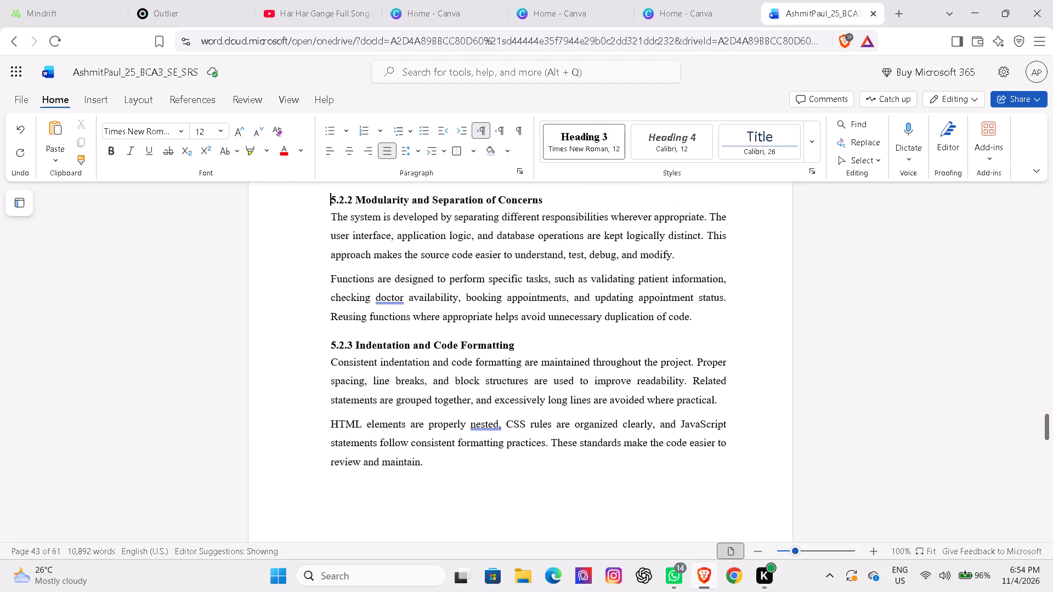
key("Up")
key("Up")
key("Up")
key("Up")
key("Up")
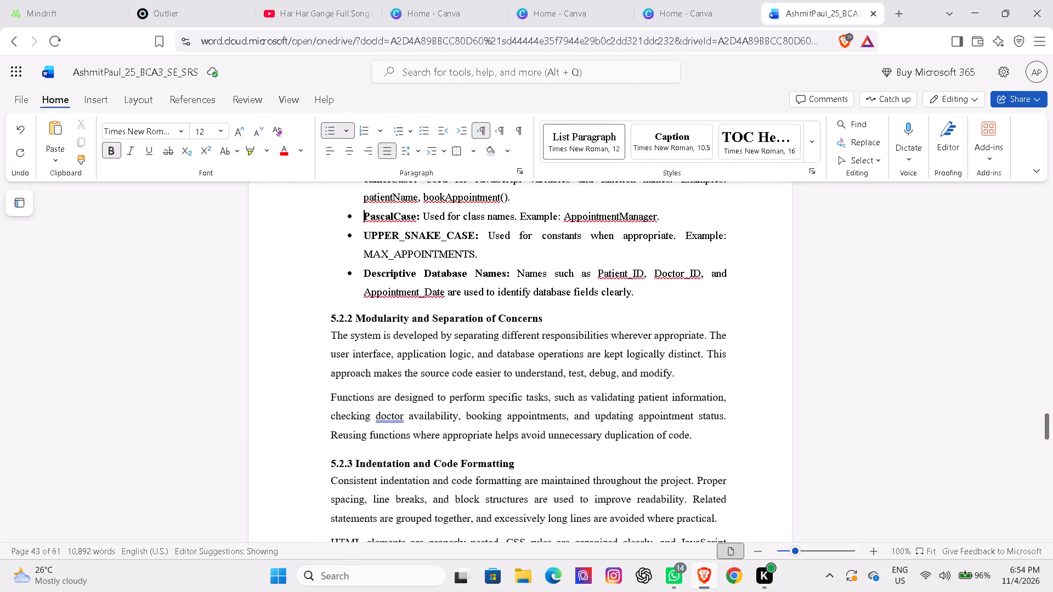
key("Up")
key("Up")
key("Up")
key("Up")
key("Up")
key("Up")
key("Up")
key("Up")
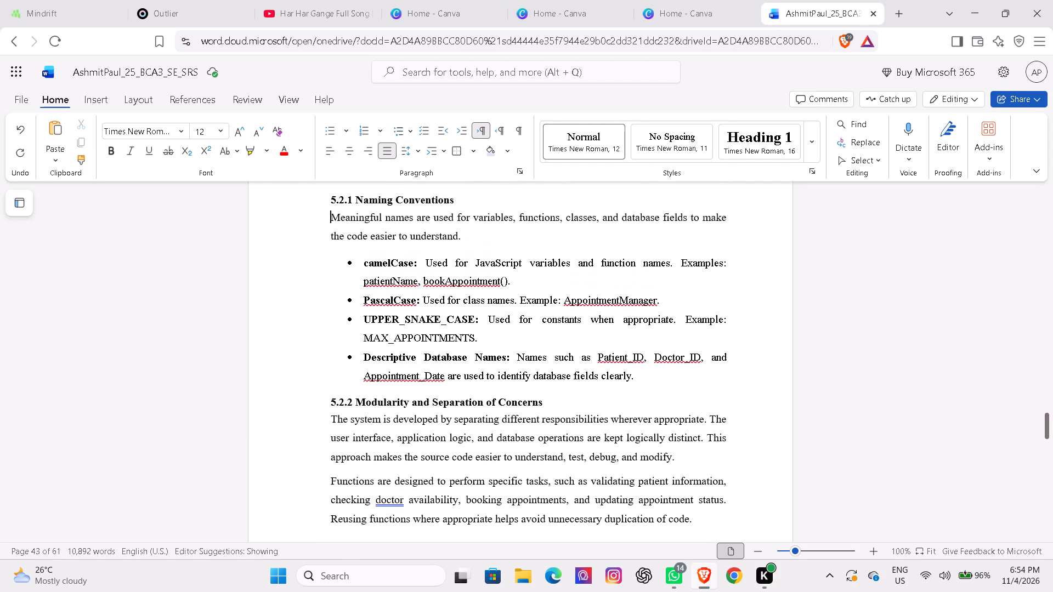
key("Up")
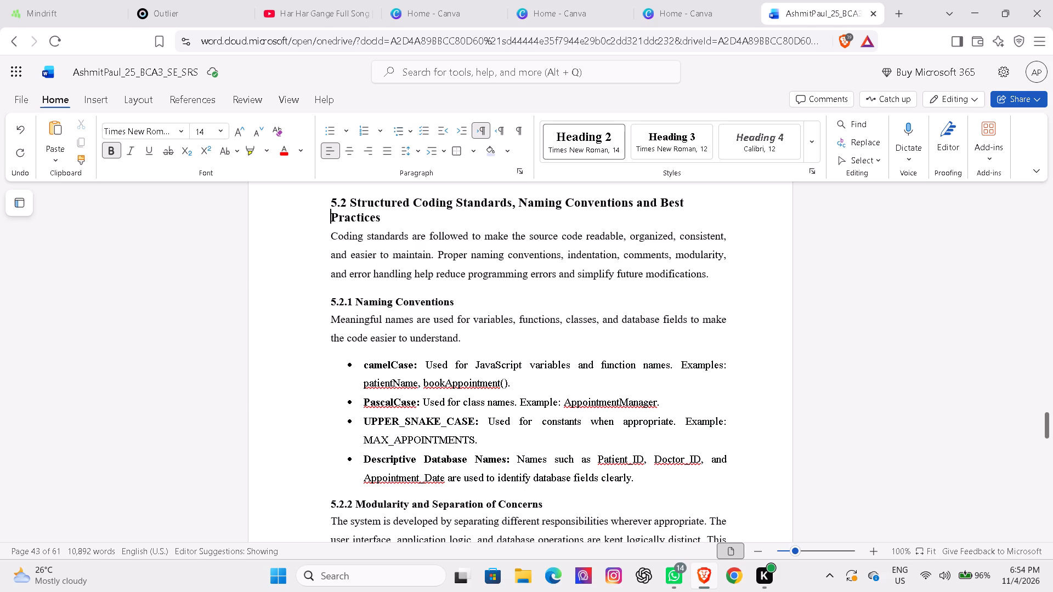
Insert the picture "delete" from this device's Desktop folder in a new paragraph after section 5.2's introduction, before 5.2.1 Naming Conventions.
left_click(733, 272)
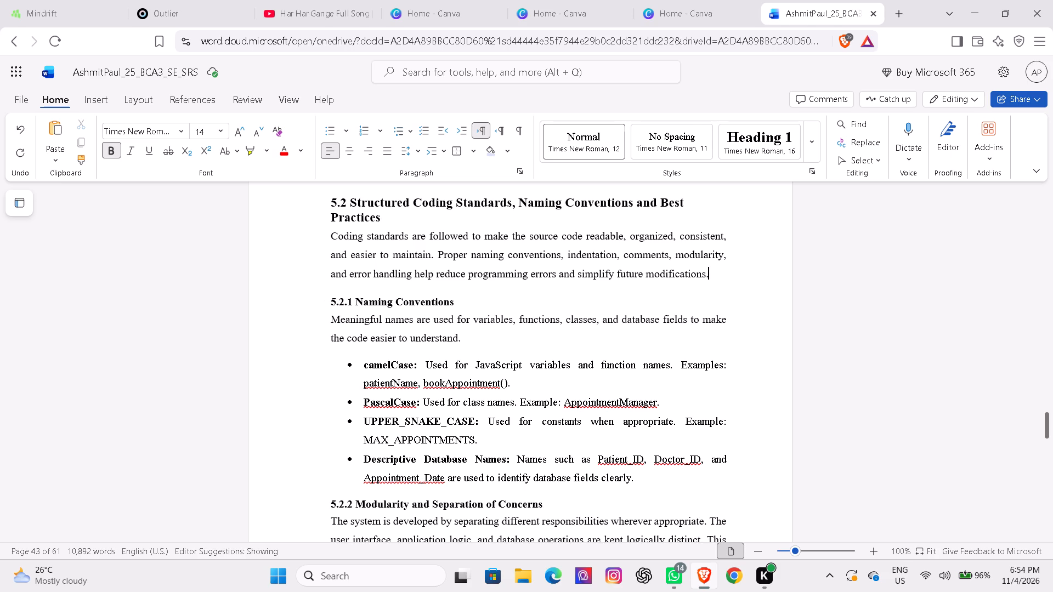
key("Return")
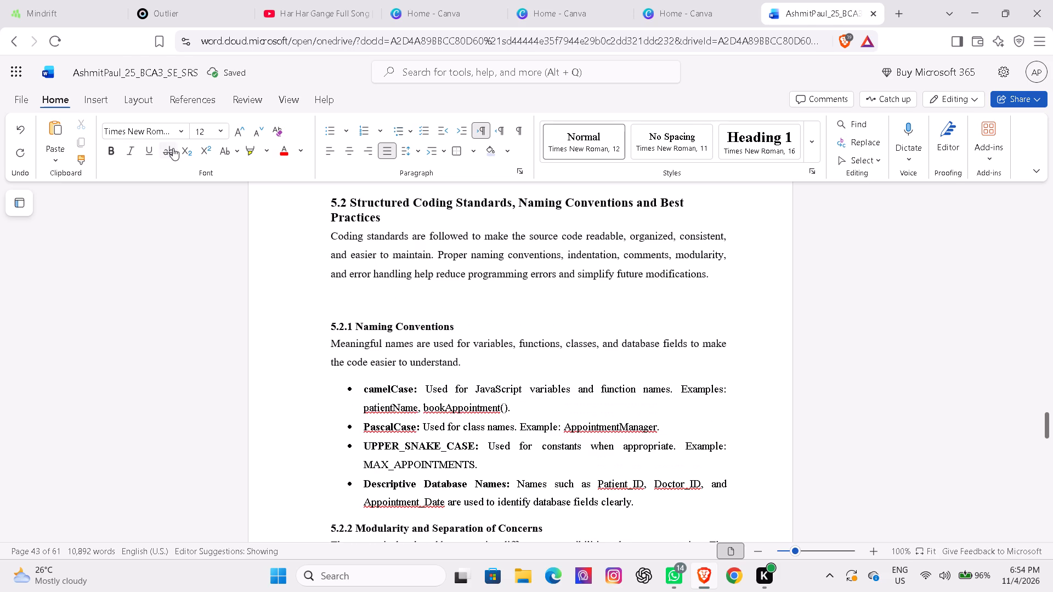
left_click(97, 103)
left_click(107, 128)
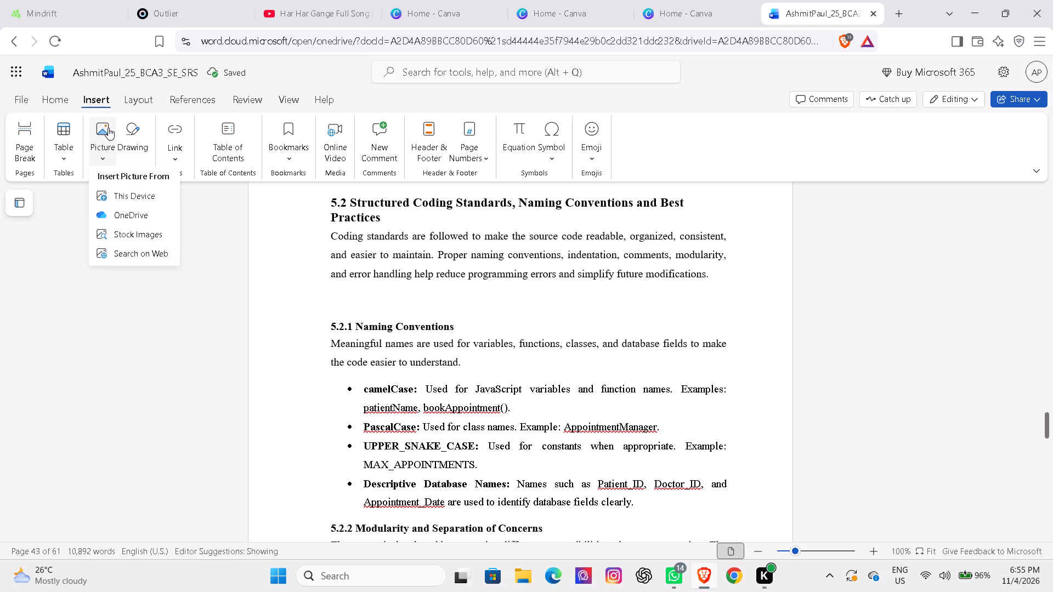
left_click(135, 197)
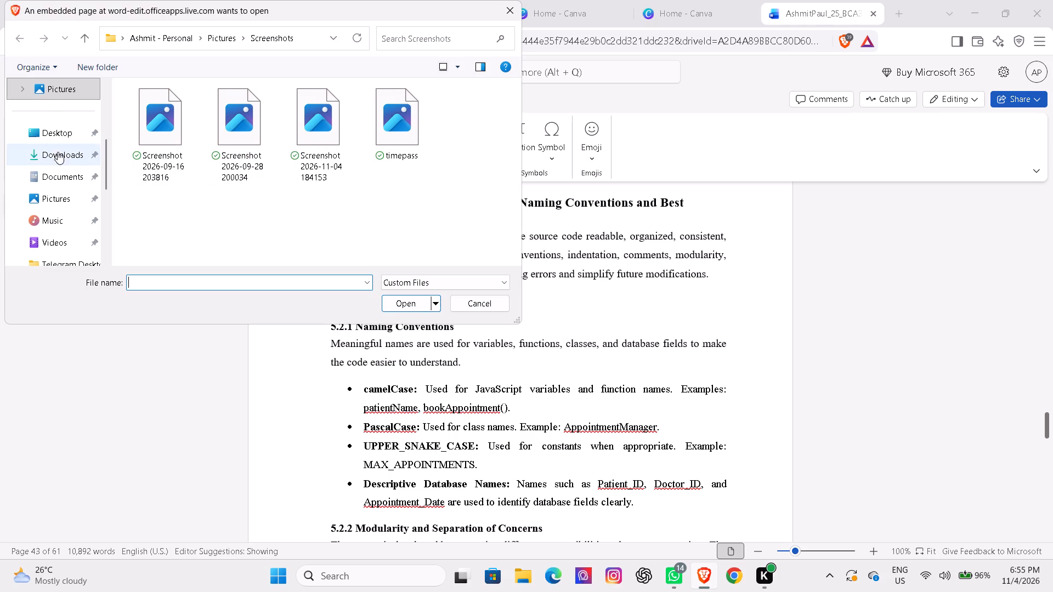
left_click(49, 137)
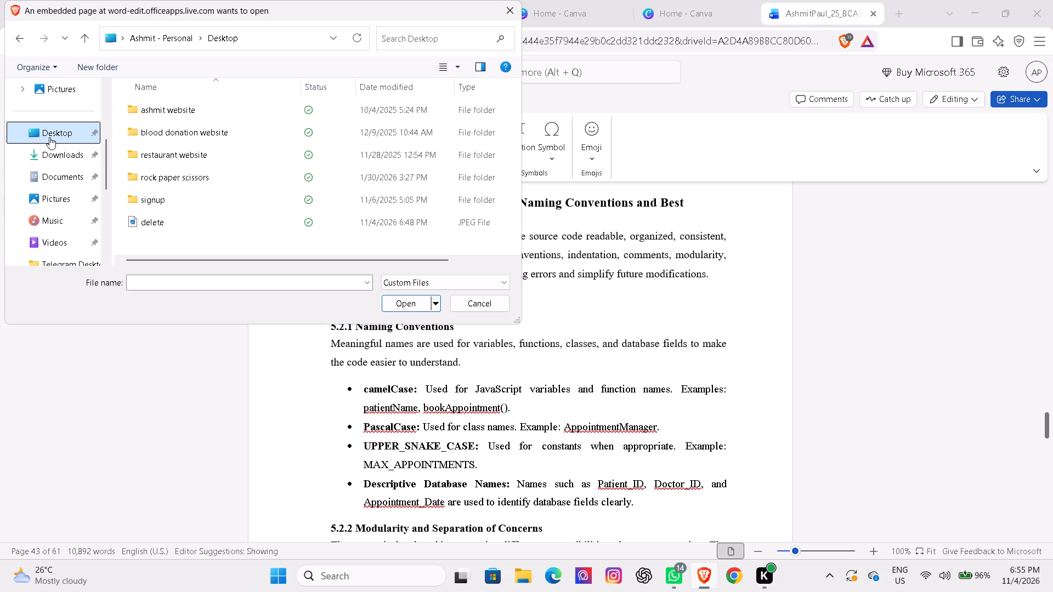
left_click(178, 219)
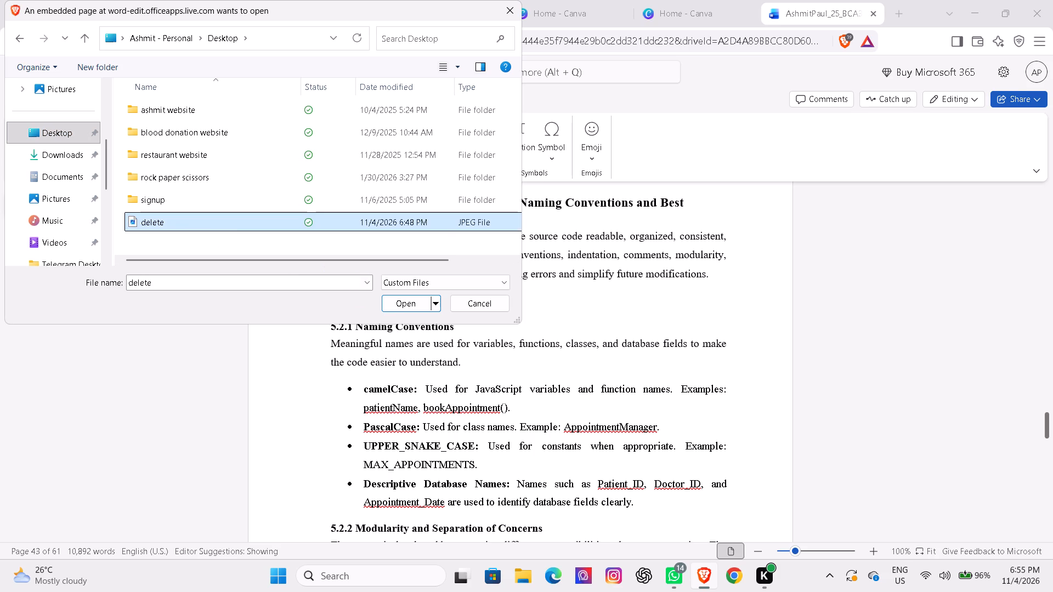
left_click(403, 312)
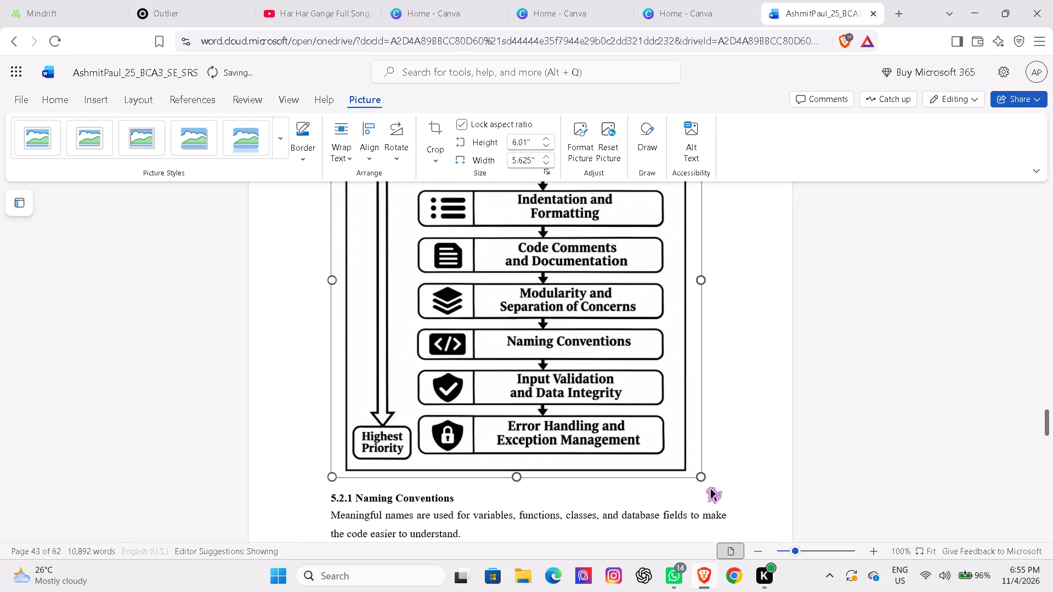
Shrink the coding standards picture above 5.2.1 Naming Conventions to about 4.9" high by 4.58" wide and centre it between the margins.
left_click_drag(701, 480, 647, 395)
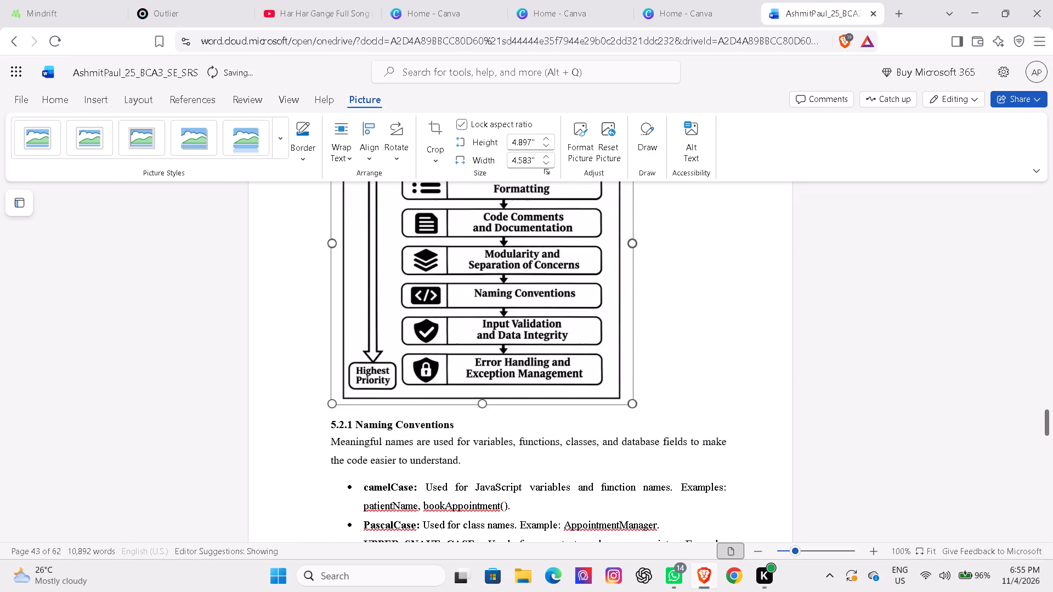
left_click(61, 96)
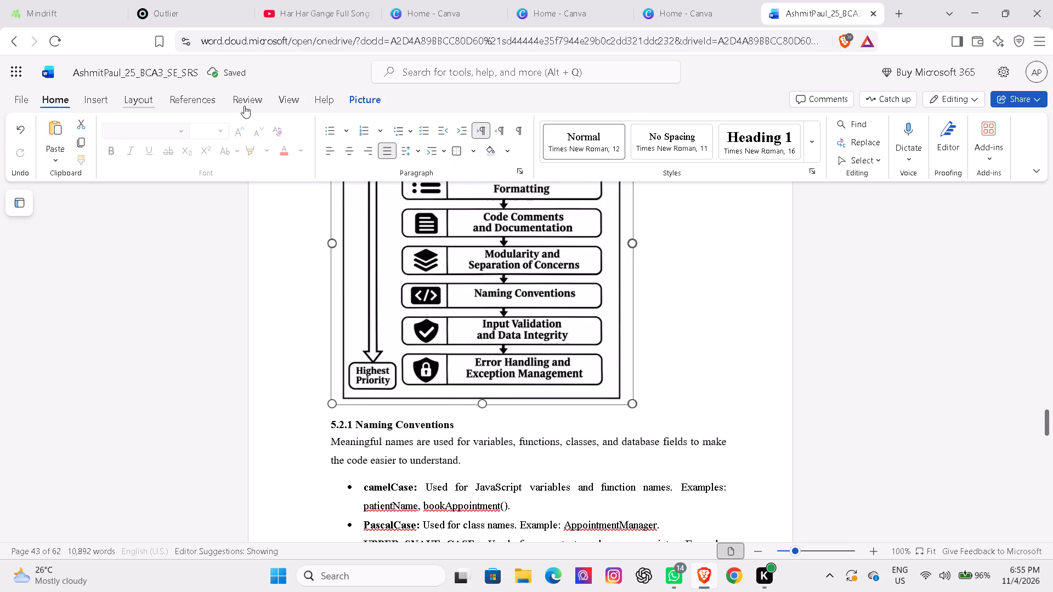
left_click(345, 157)
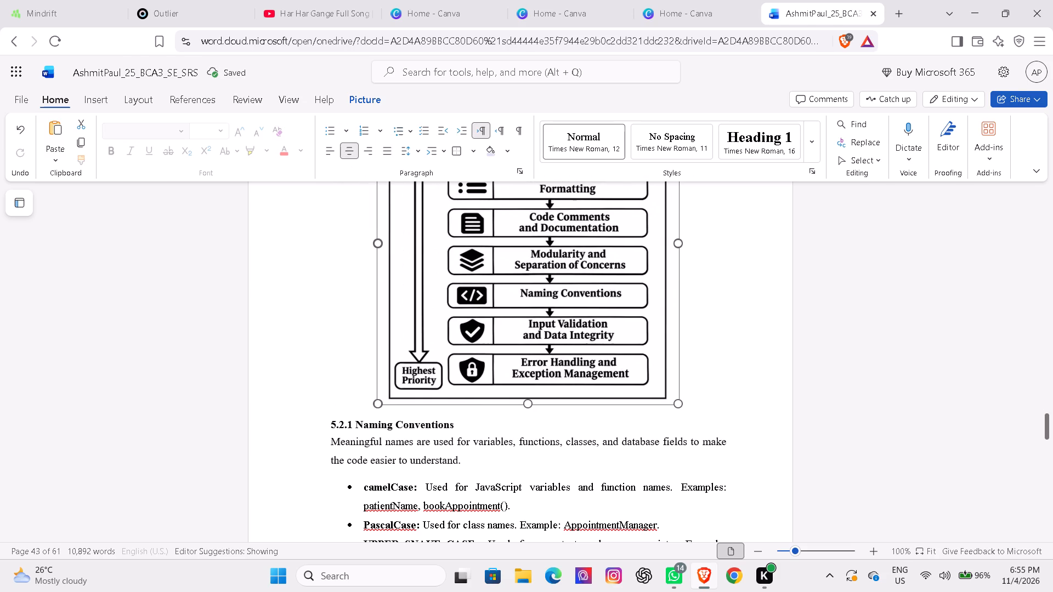
left_click(716, 266)
key("Up")
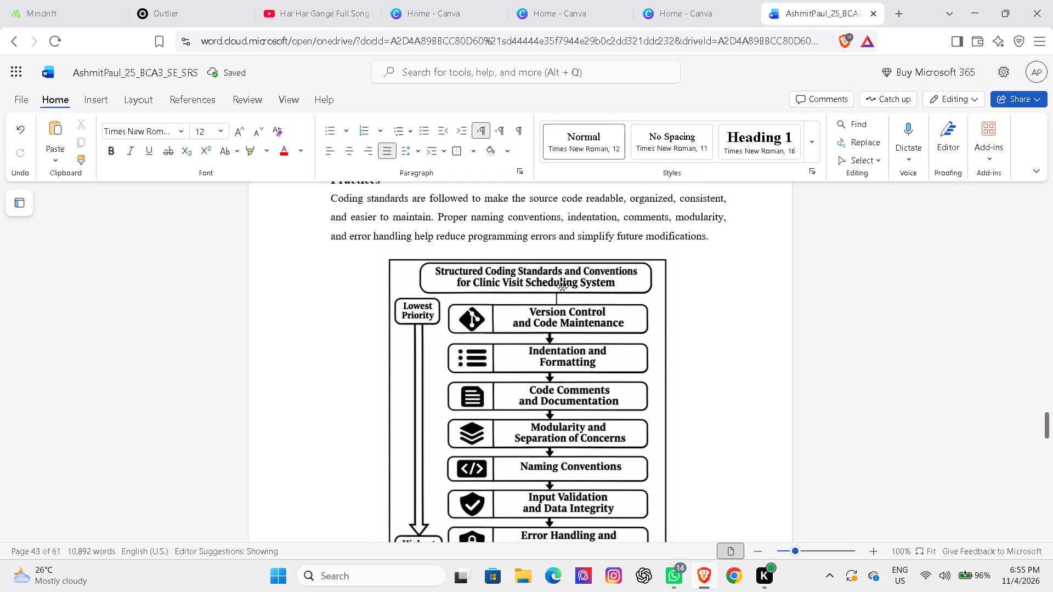
Reduce the centred coding standards picture further to about 4.36" high by 4.08" wide, keeping its proportions.
left_click(507, 287)
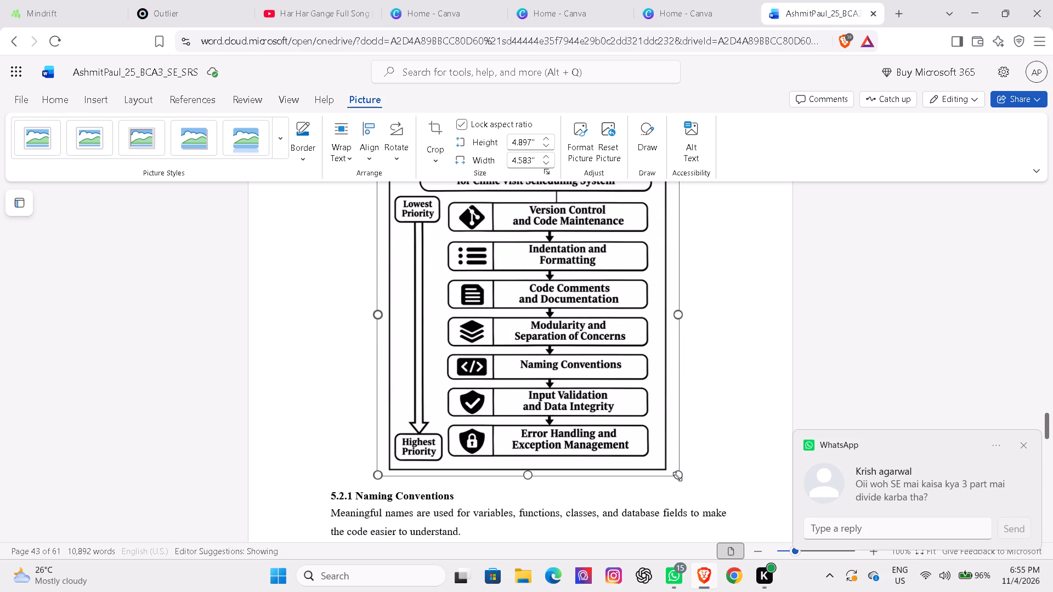
left_click_drag(677, 476, 652, 448)
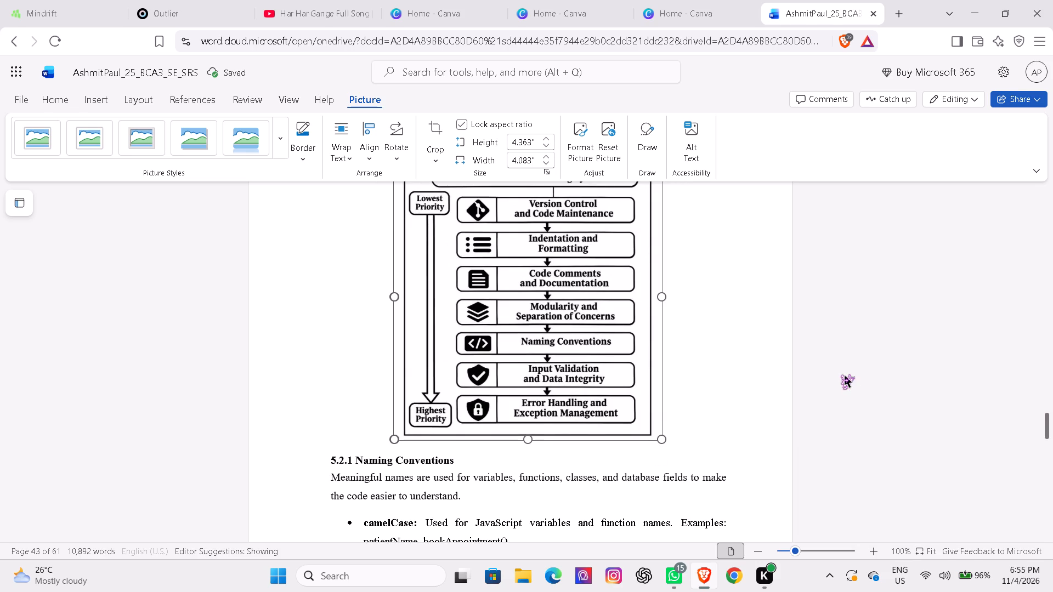
key("Up")
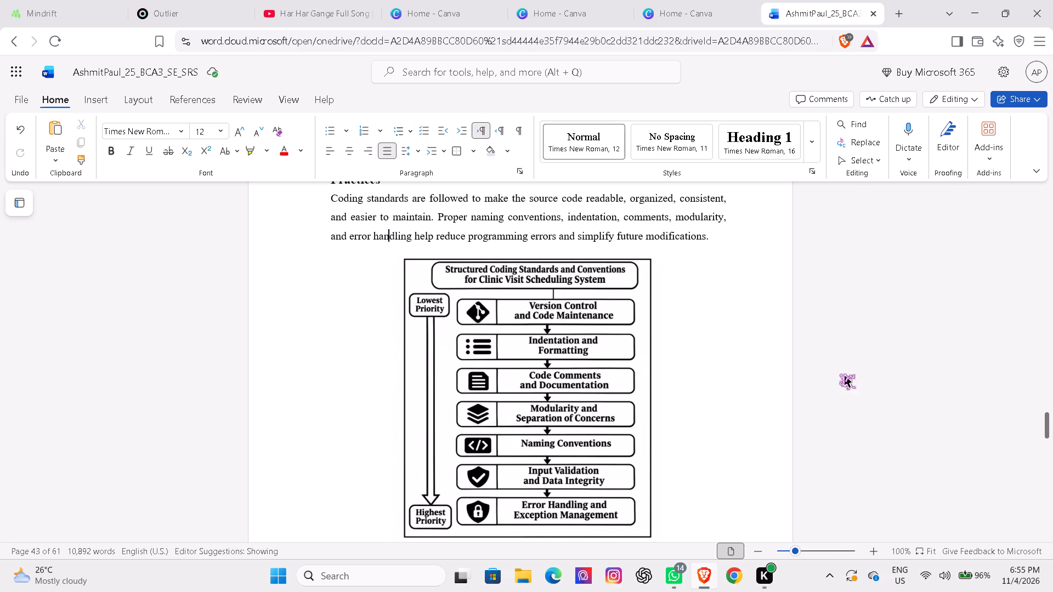
Check the layout after the inserted coding standards diagram, from 5.2.1 Naming Conventions to the 5.2.2 heading.
left_click(707, 452)
key("Down")
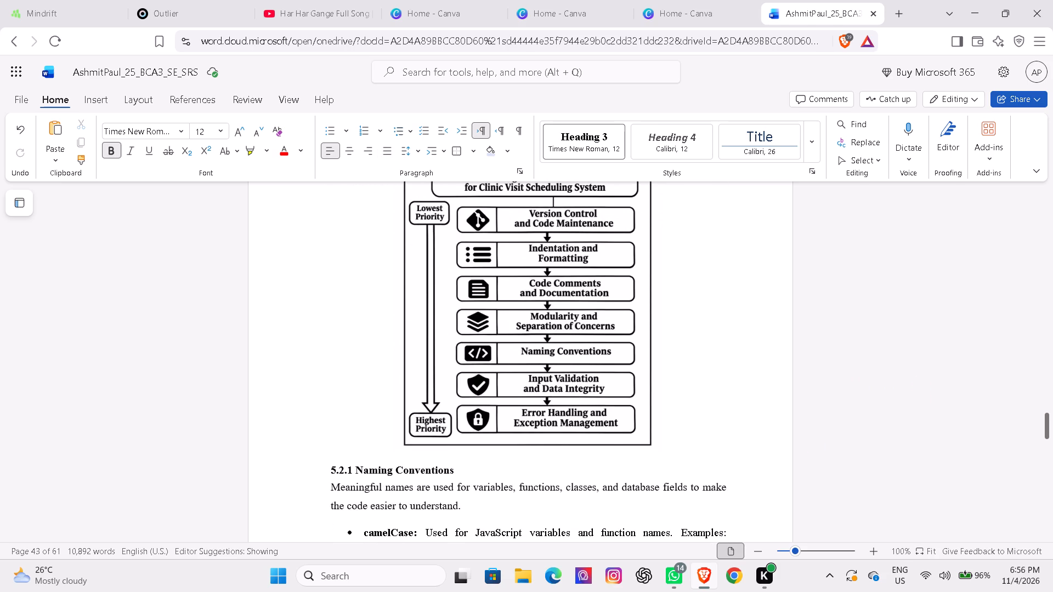
key("Down")
key("Down")
key("Down")
key("Down")
key("Down")
key("Down")
key("Down")
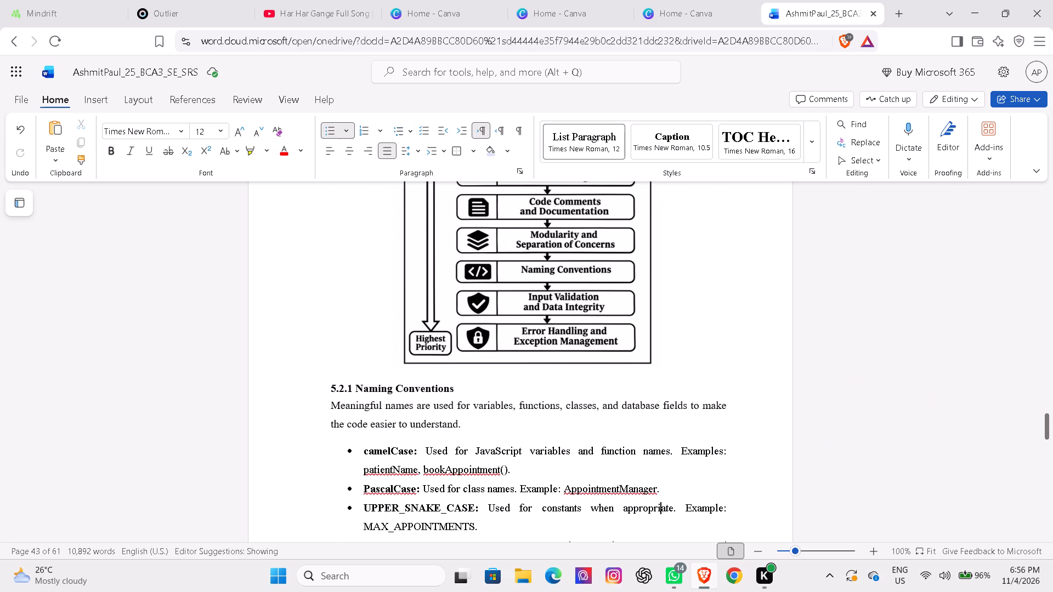
key("Down")
key("Down")
key("Down")
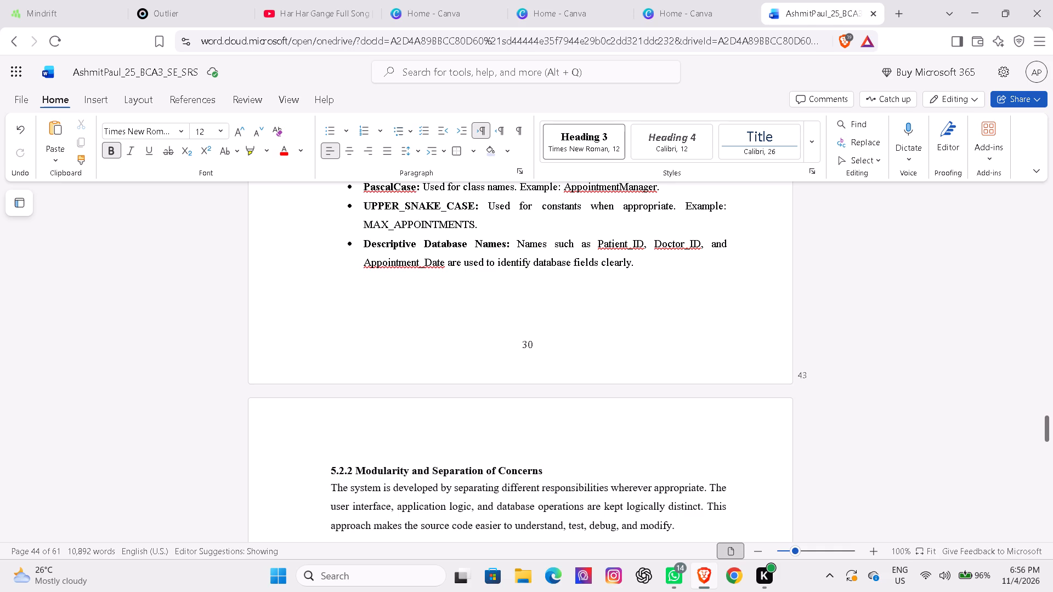
Recheck the page flow between the coding standards diagram, the naming conventions bullets and the 5.2.2 heading.
key("Up")
key("Up")
key("Up")
key("Up")
key("Up")
key("Up")
key("Up")
key("Up")
key("Up")
key("Up")
key("Up")
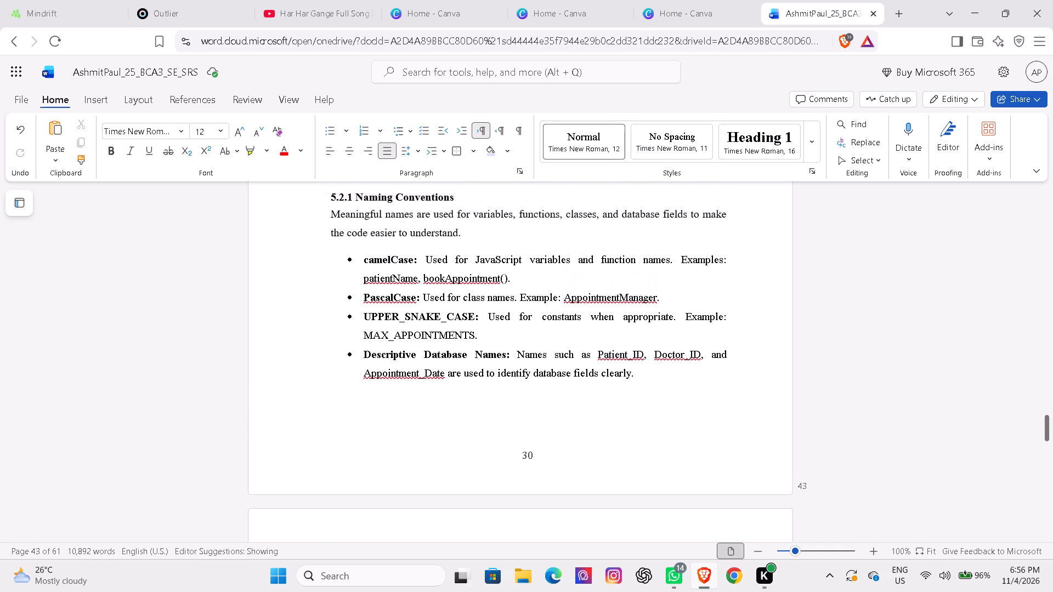
key("Up")
key("Down")
key("Down")
key("Down")
key("Down")
key("Down")
key("Down")
key("Down")
key("Down")
key("Down")
key("Down")
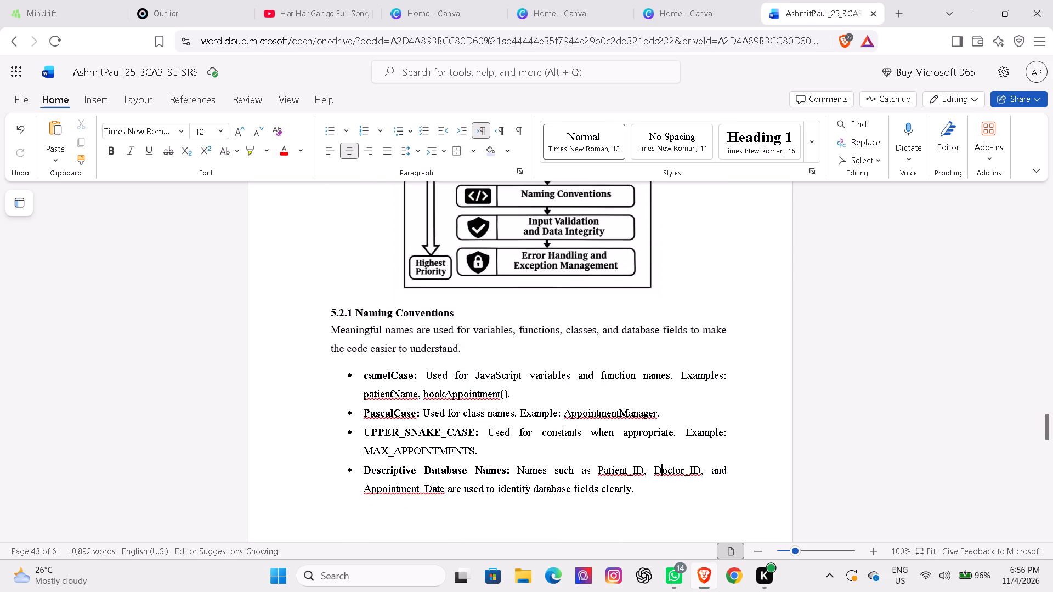
key("Down")
key("Down")
key("Up")
key("Up")
key("Up")
key("Up")
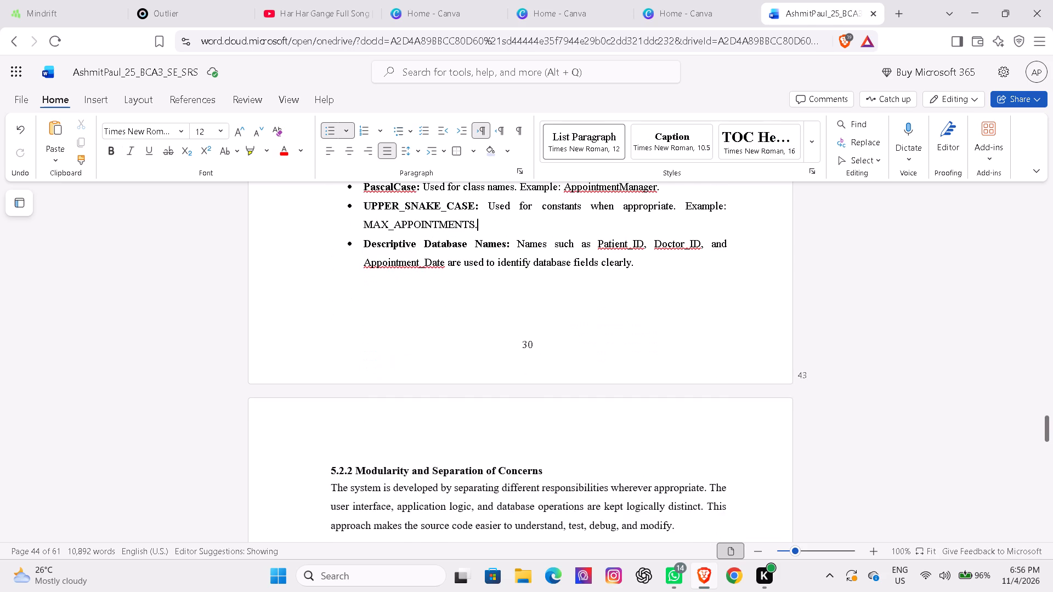
key("Up")
key("Up")
key("Up")
key("Up")
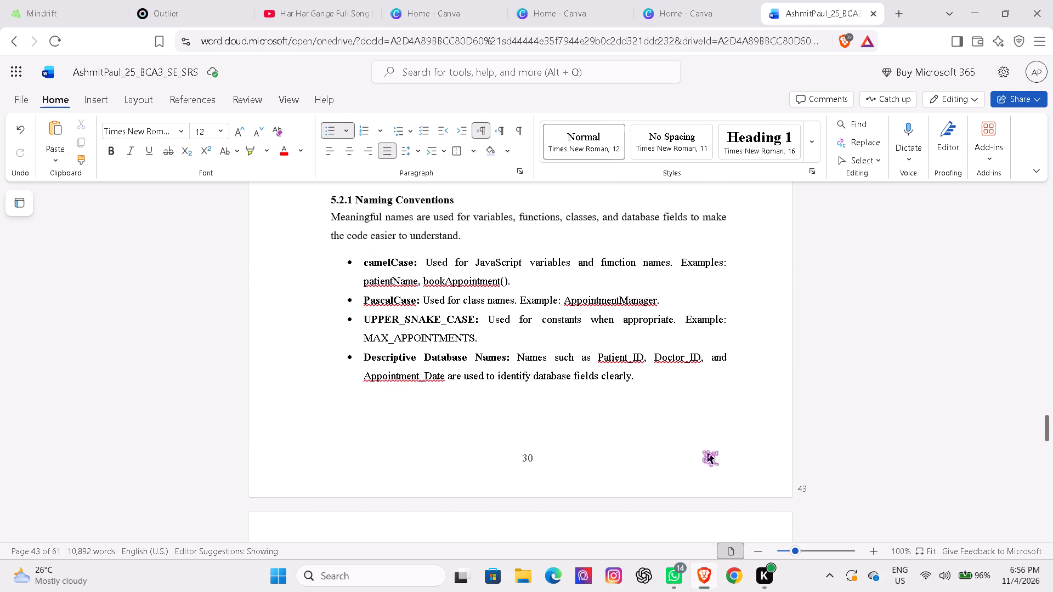
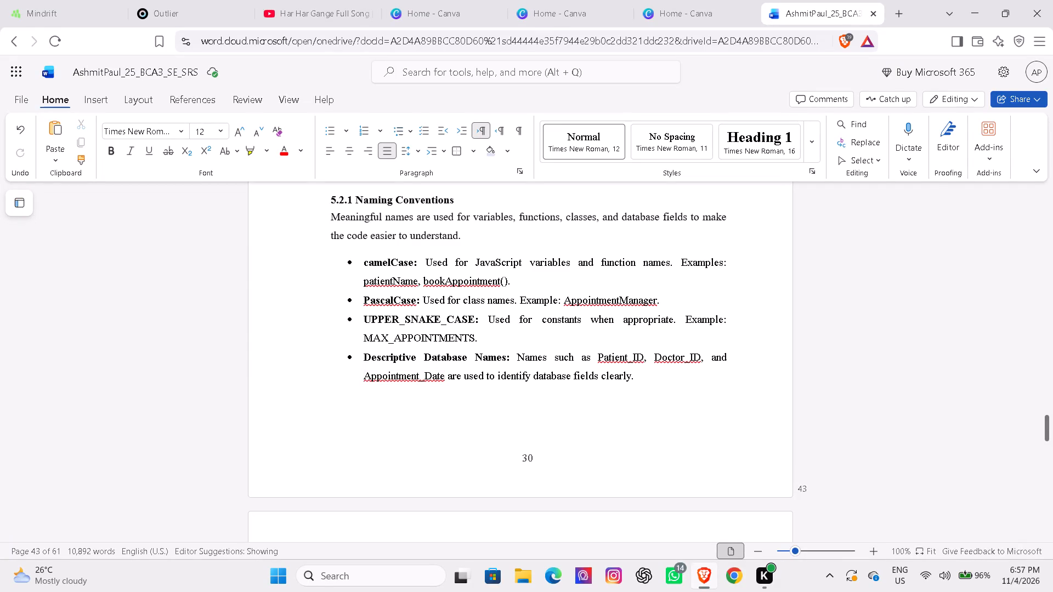
Replace the introduction and bullets under 5.2.1 Naming Conventions with the copied paragraph beginning "Meaningful and consistent names are used for variables".
left_click_drag(331, 216, 585, 372)
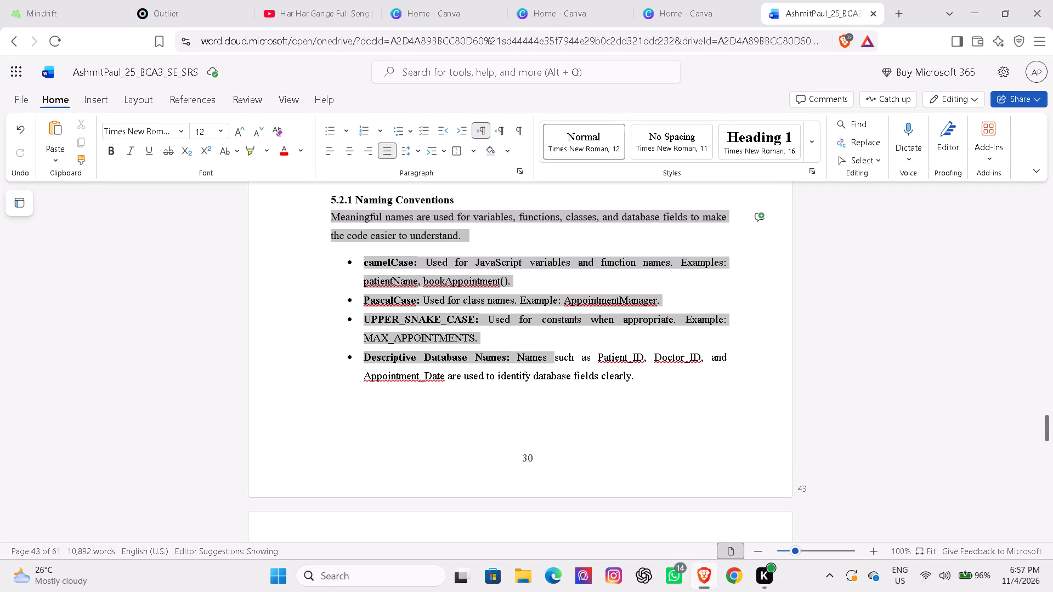
left_click_drag(585, 372, 650, 377)
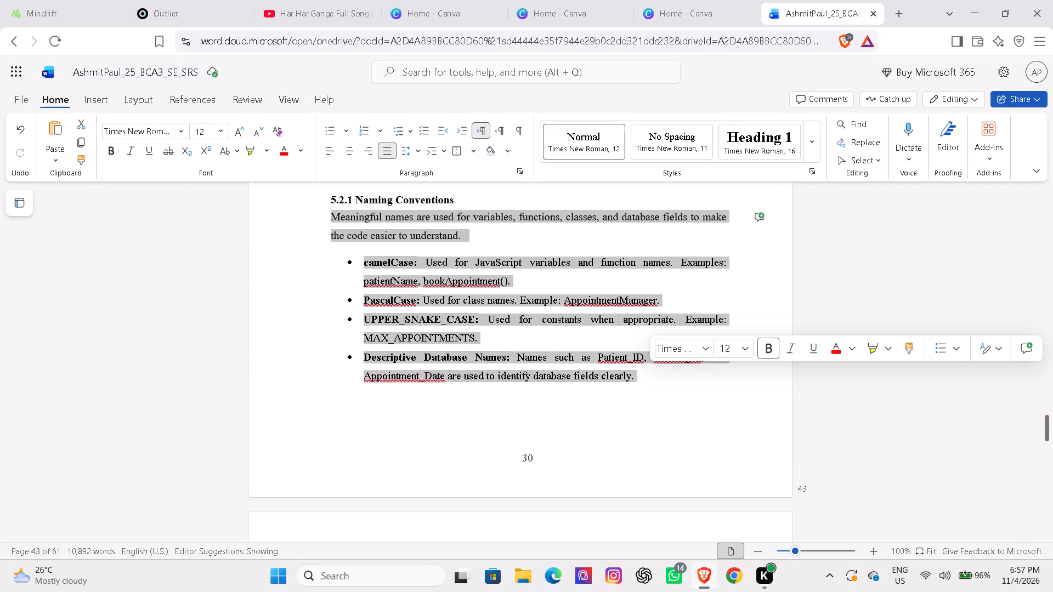
key("BackSpace")
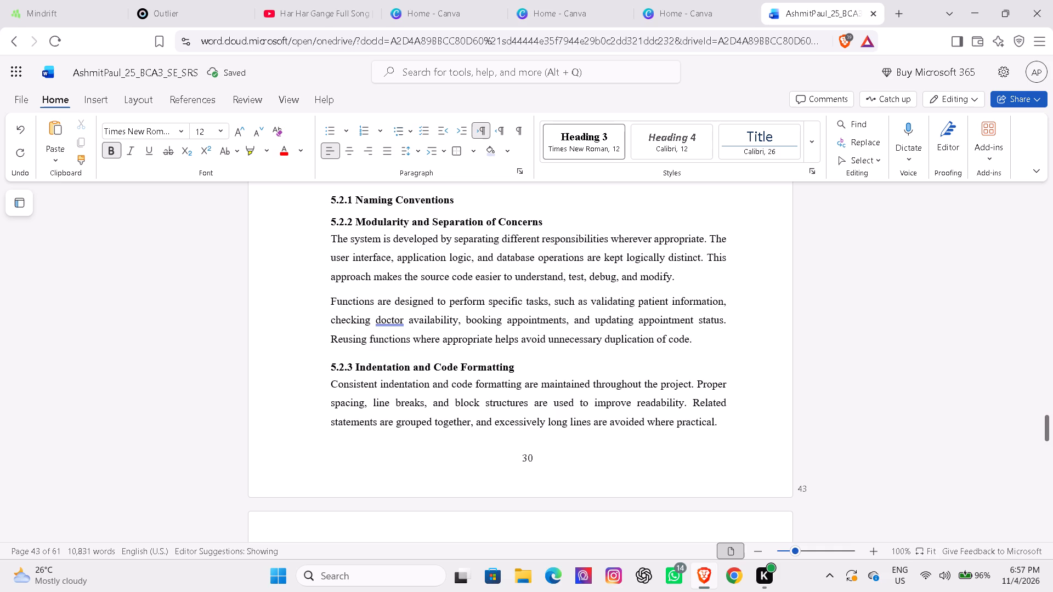
key("Return")
key("ctrl+v")
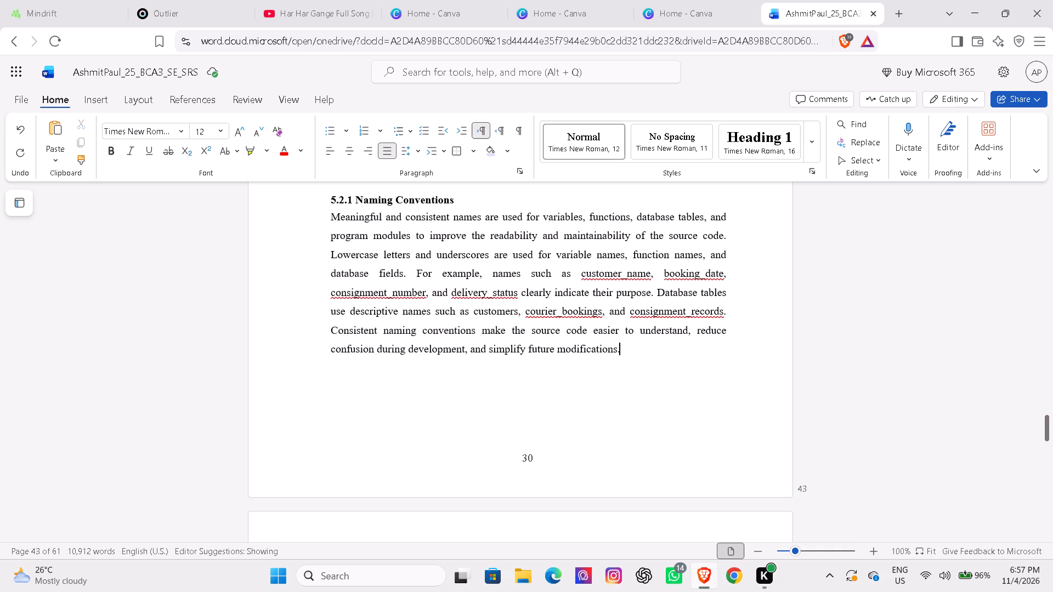
Check the page flow from the new naming conventions paragraph to the start of 5.2.2 Modularity and Separation of Concerns and back.
key("Down")
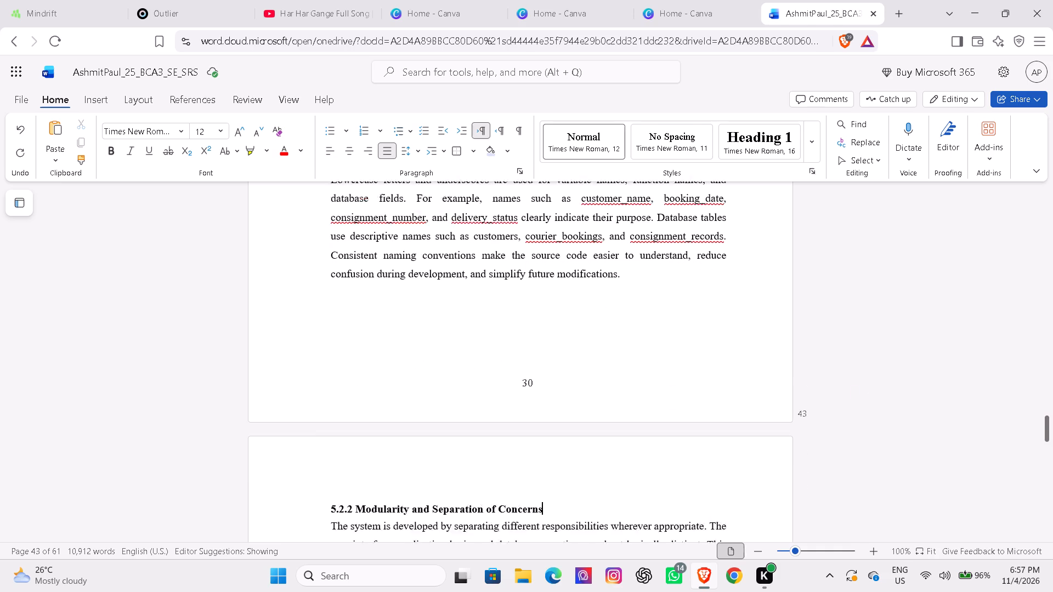
key("Down")
key("Down")
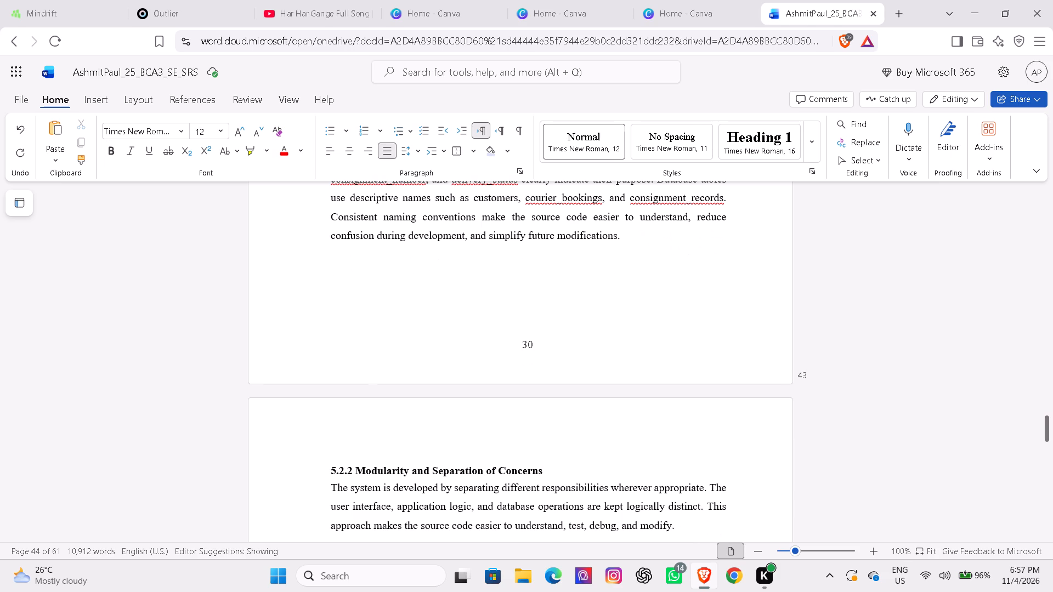
key("Up")
key("Up")
key("Up")
key("Up")
key("Up")
key("Up")
key("Up")
key("Up")
key("Up")
key("Up")
key("Up")
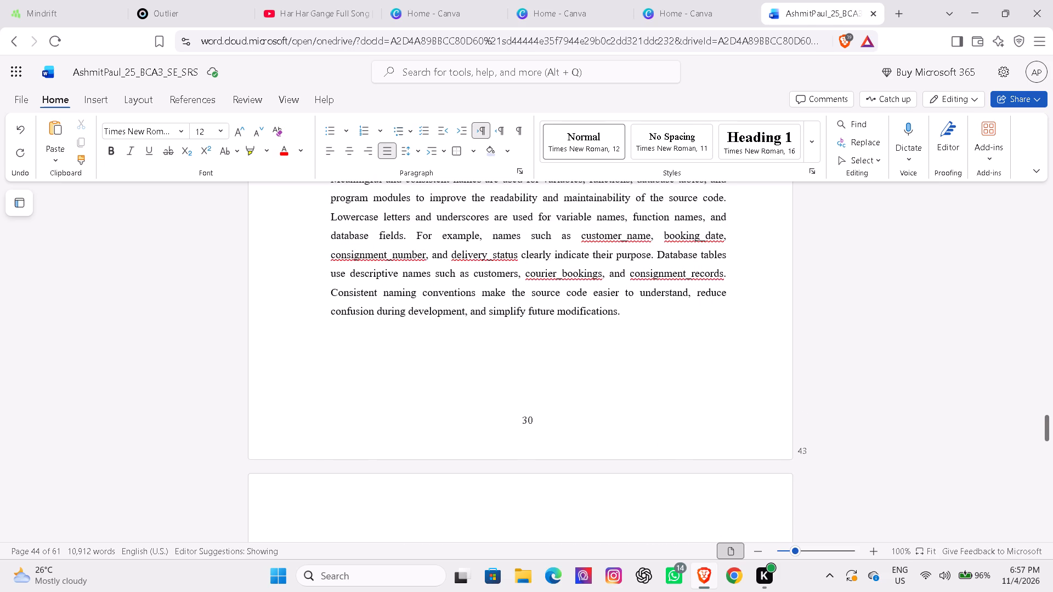
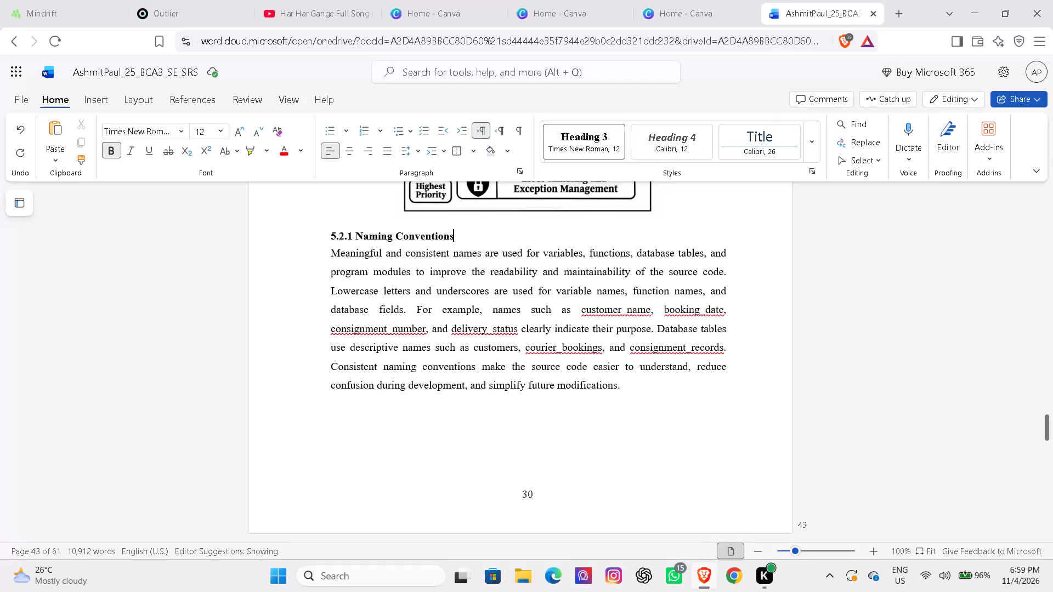
Replace the flagged term "consignment_records" in the 5.2.1 Naming Conventions paragraph with the suggested spelling "consignment records".
left_click(676, 355)
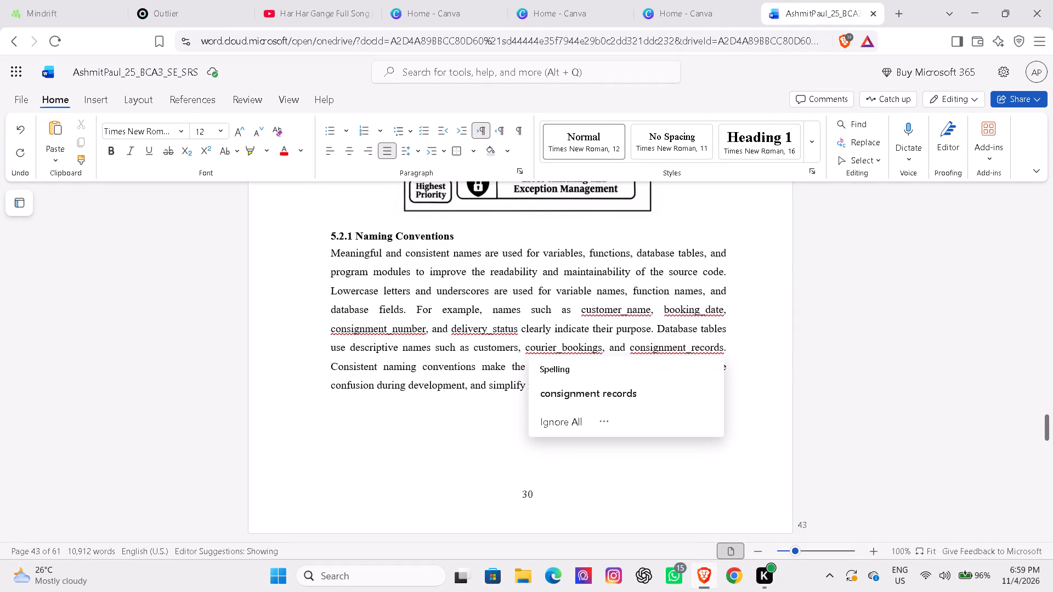
left_click(630, 392)
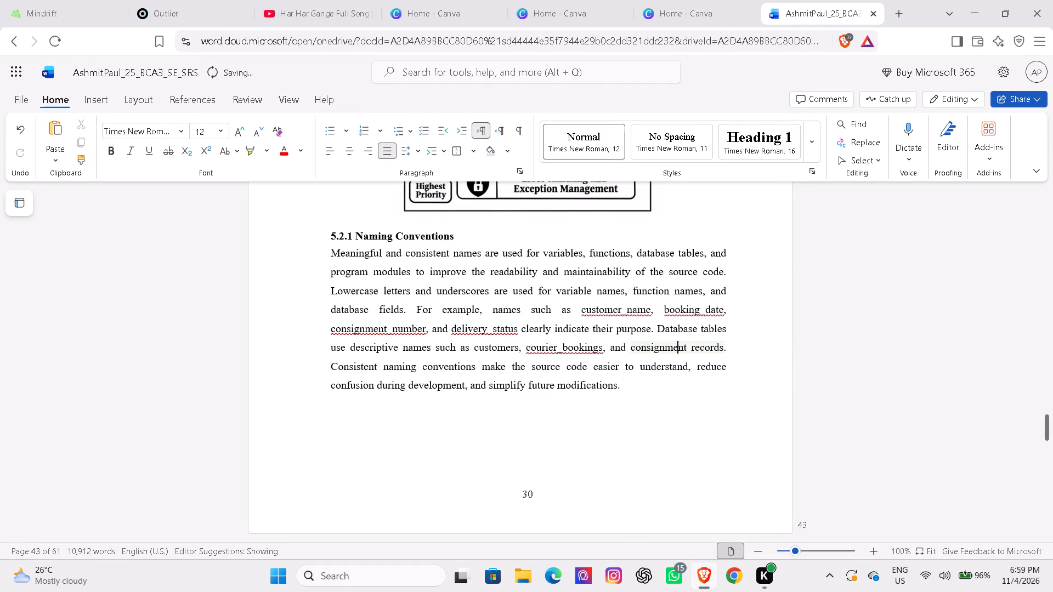
left_click(660, 411)
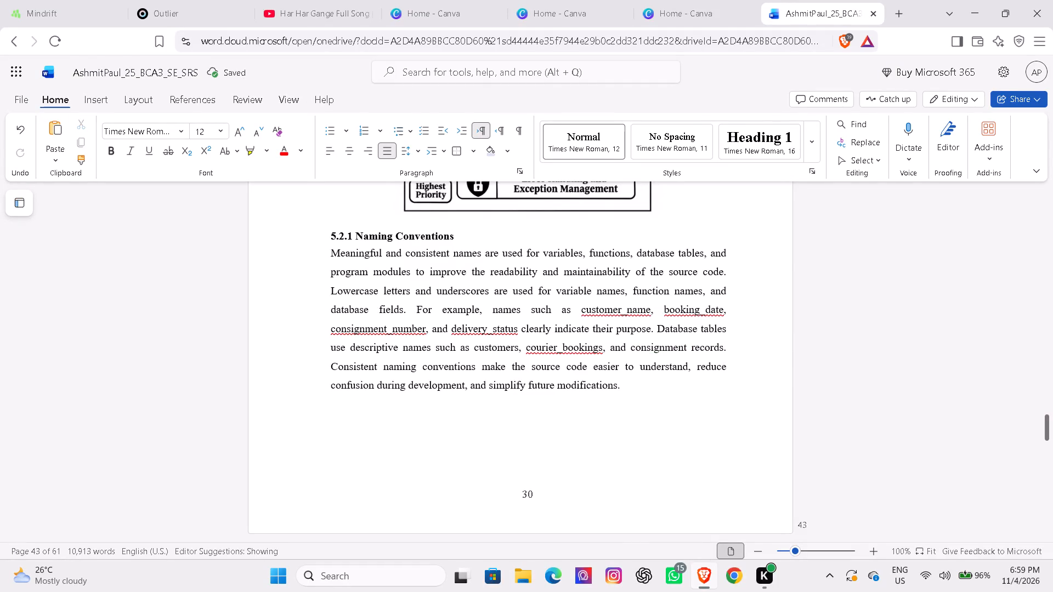
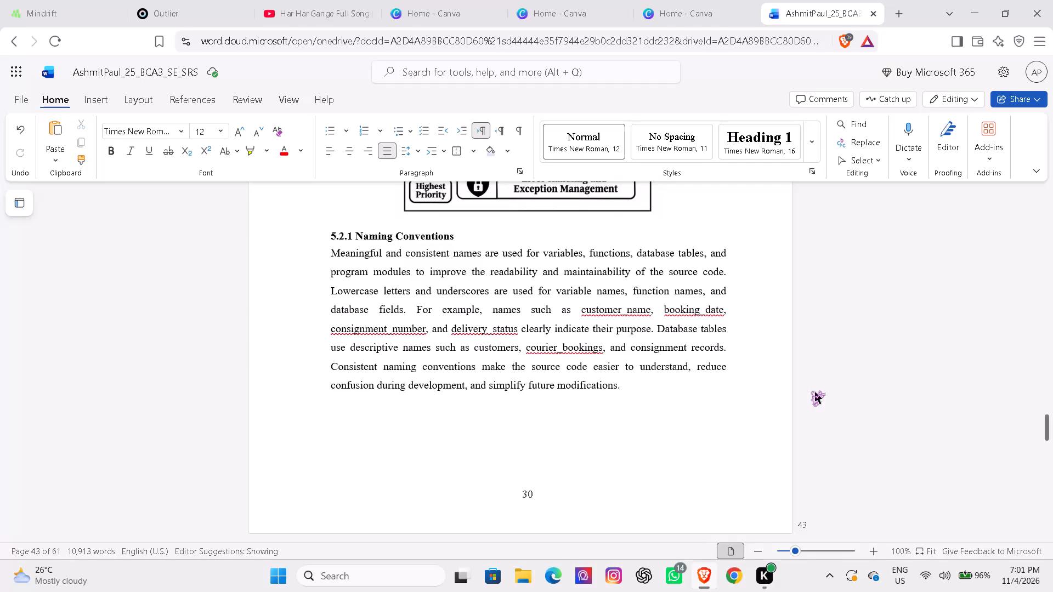
Remove the blank lines between the end of section 5.2.3 and the 5.2.4 Comments and Documentation heading.
key("Down")
key("Down")
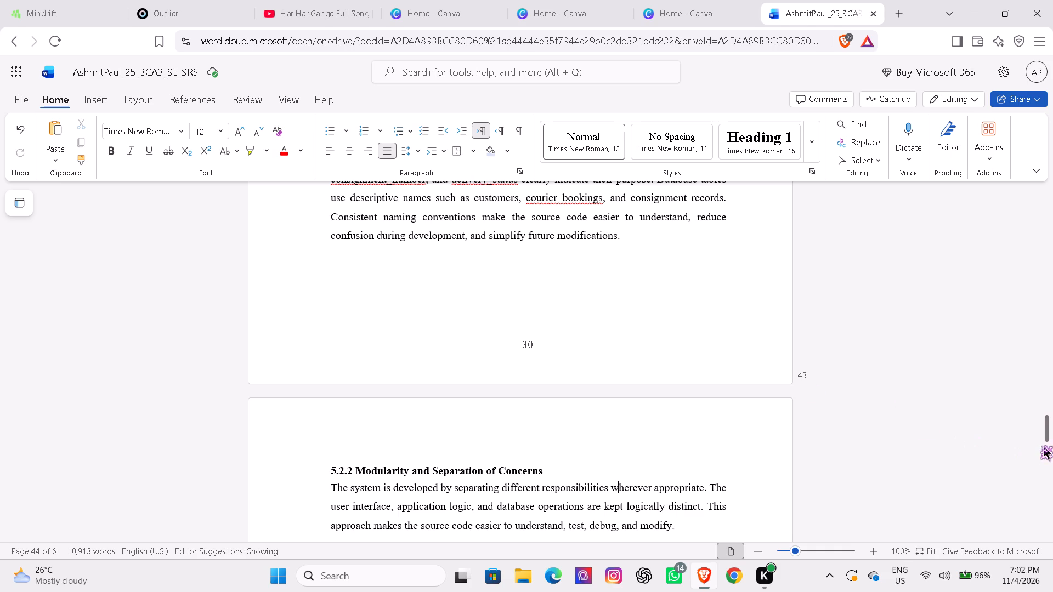
left_click_drag(1049, 431, 1049, 450)
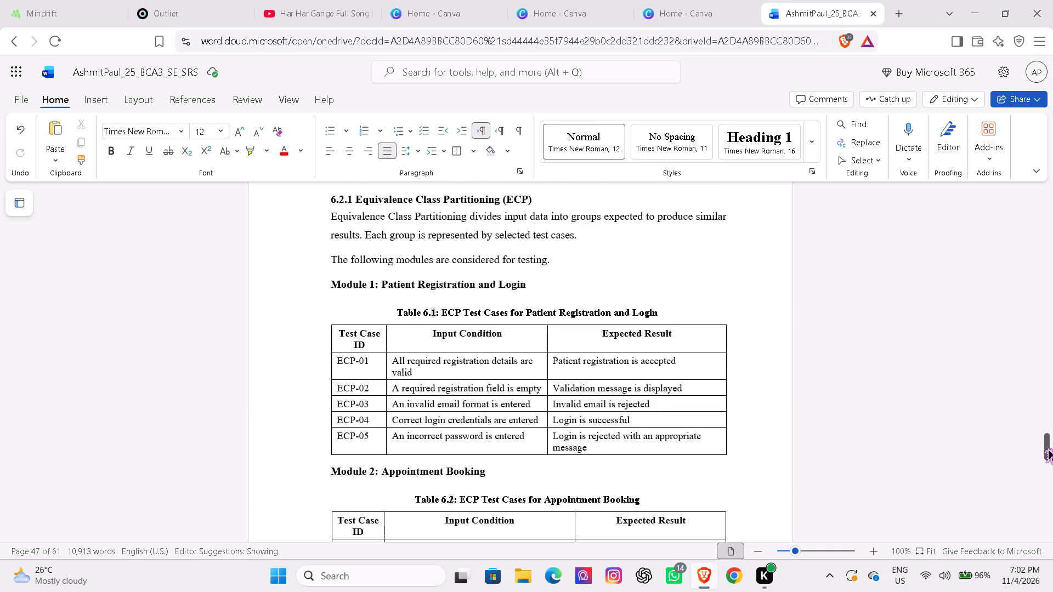
left_click_drag(1049, 450, 1049, 454)
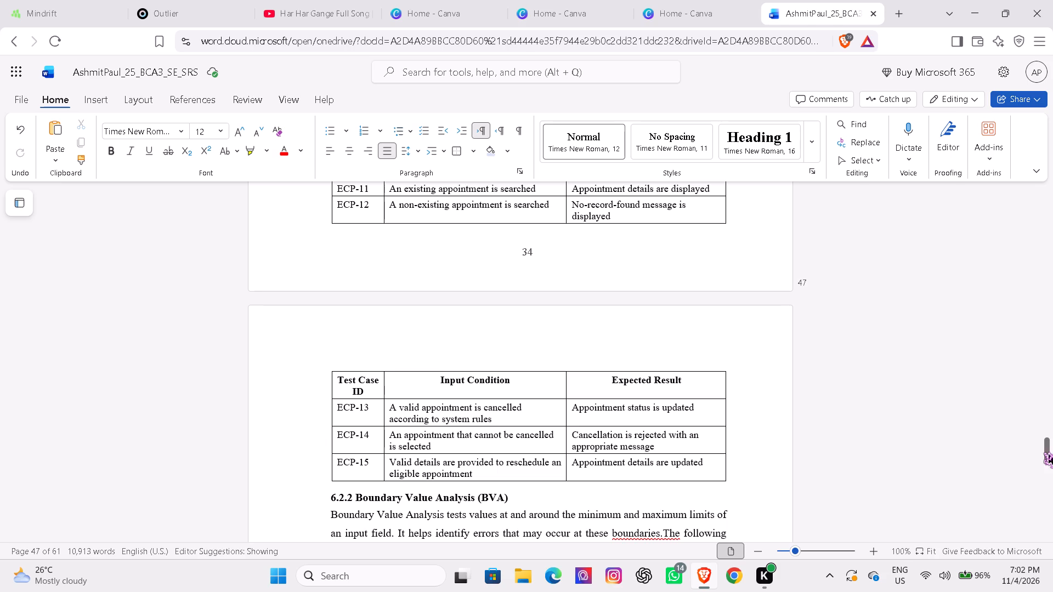
key("Down")
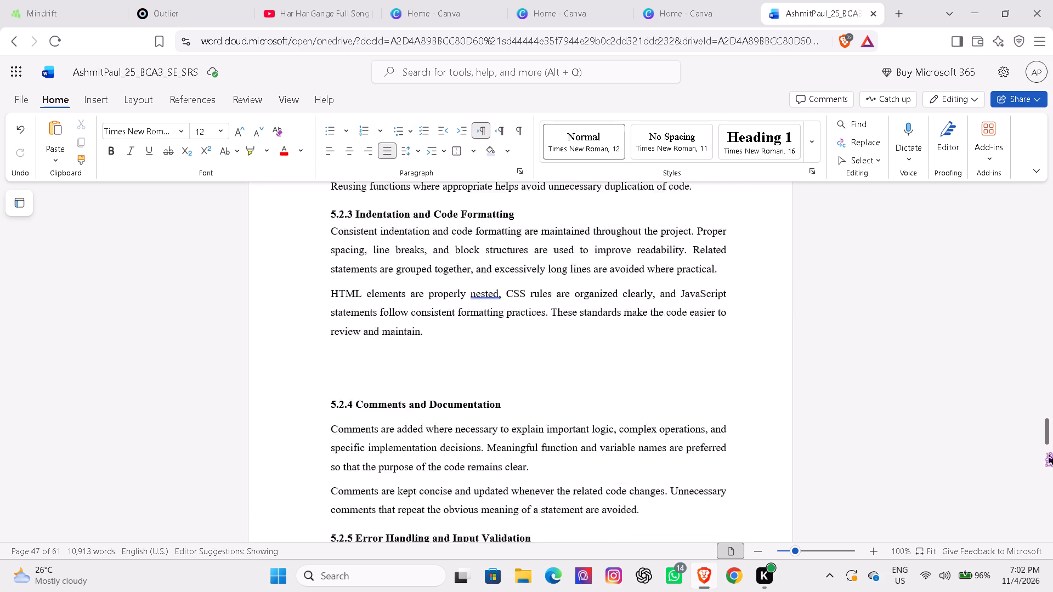
key("Down")
key("Down")
key("Down")
key("Down")
key("Down")
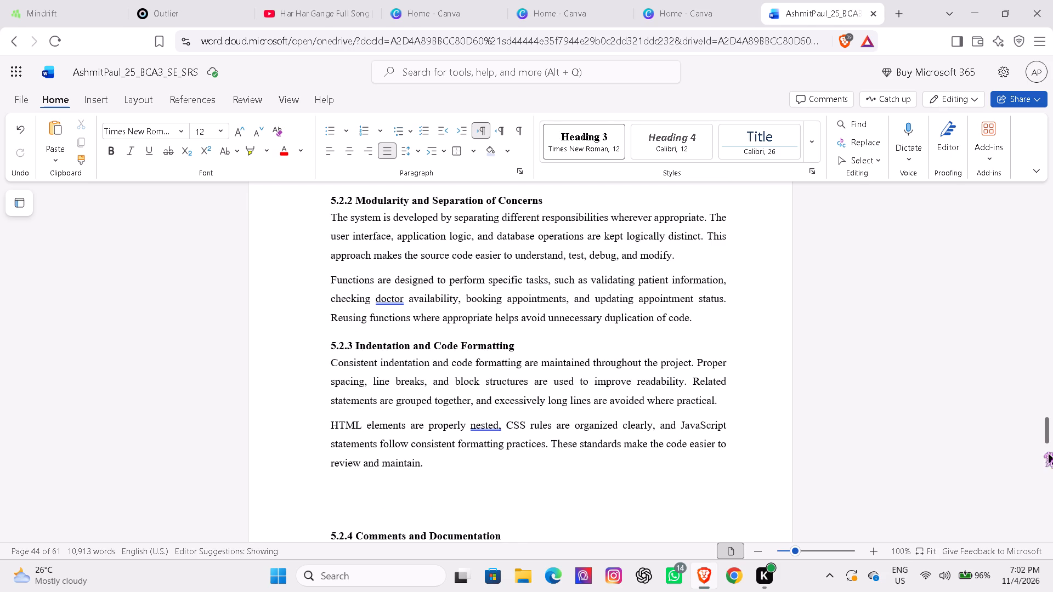
left_click(653, 508)
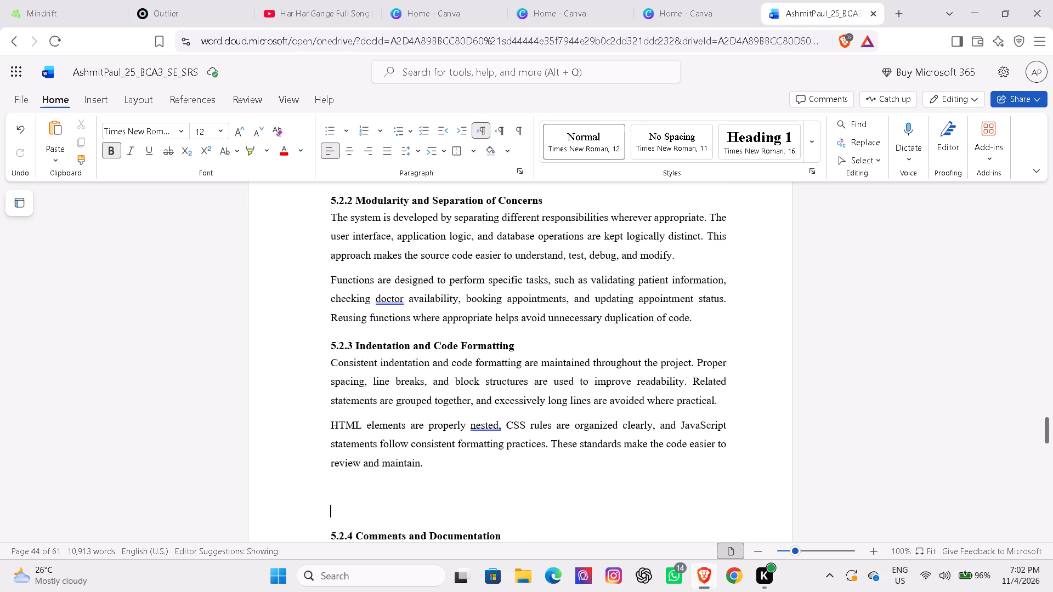
key("Down")
key("Down")
key("Down")
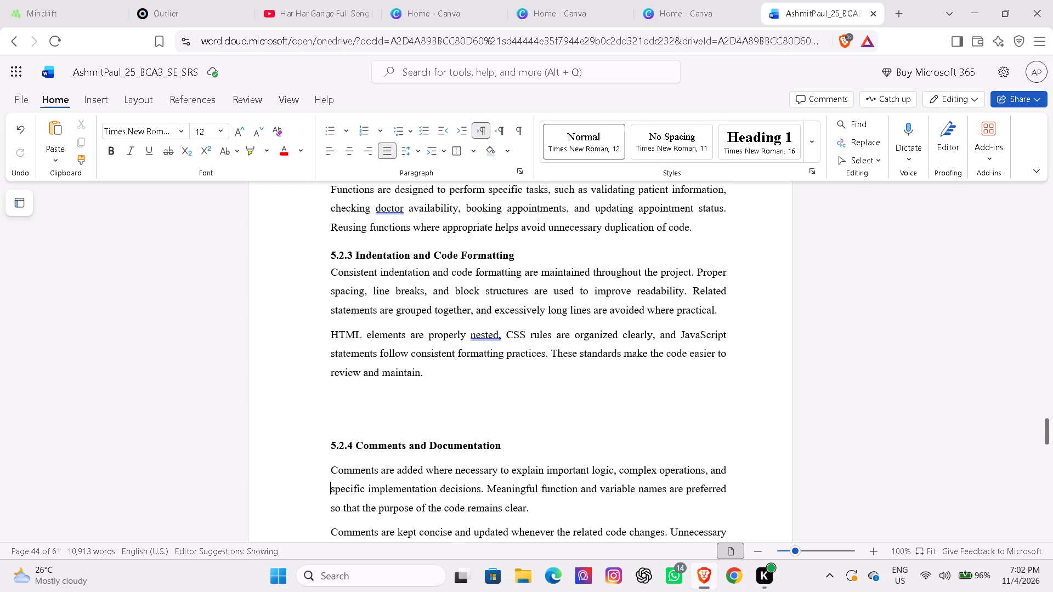
left_click(330, 439)
key("BackSpace")
key("BackSpace")
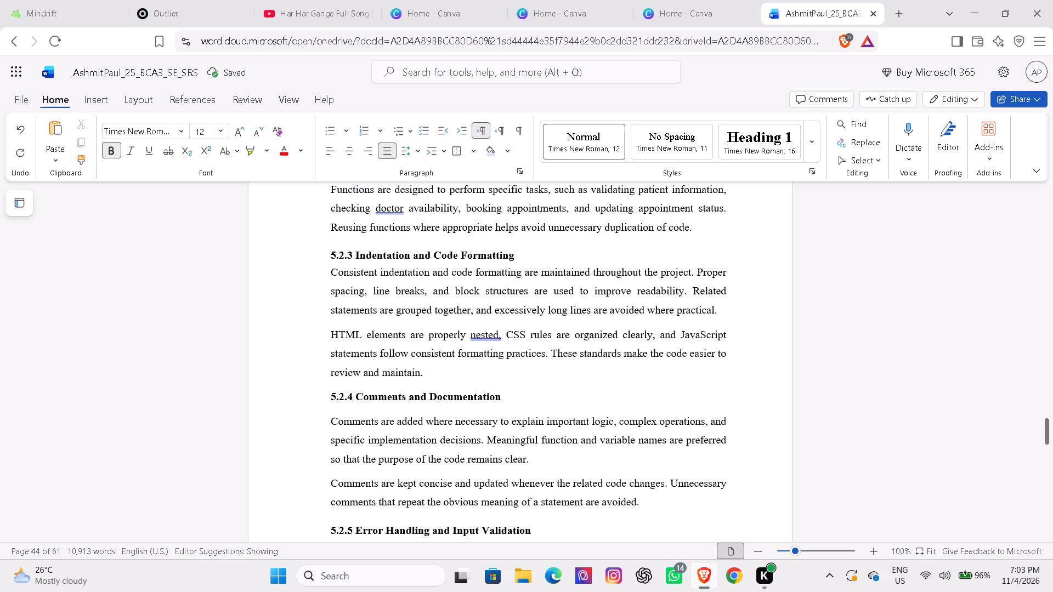
Review the text and layout of sections 5.2.4 Comments and Documentation and 5.2.5 Error Handling and Input Validation.
key("Down")
key("Down")
key("Down")
key("Down")
key("Down")
key("Down")
key("Down")
key("Down")
key("Down")
key("Down")
key("Down")
key("Down")
key("Down")
key("Down")
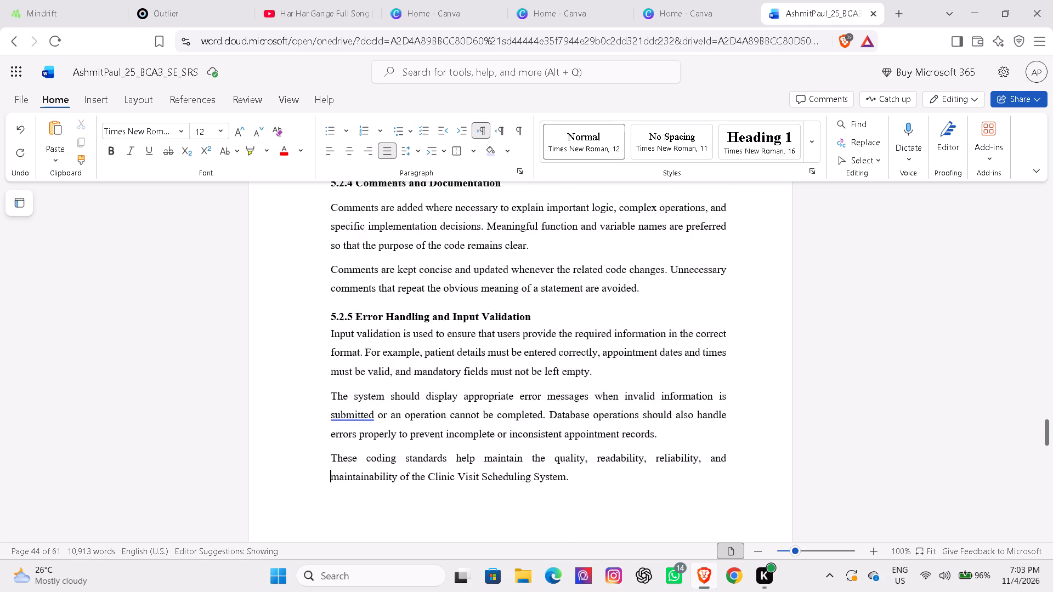
Review section 5.3 Project Directory Structure, including the directory tree and Table 5.1, for layout problems.
key("Down")
key("Down")
key("Down")
key("Down")
key("Down")
key("Down")
key("Down")
key("Down")
key("Down")
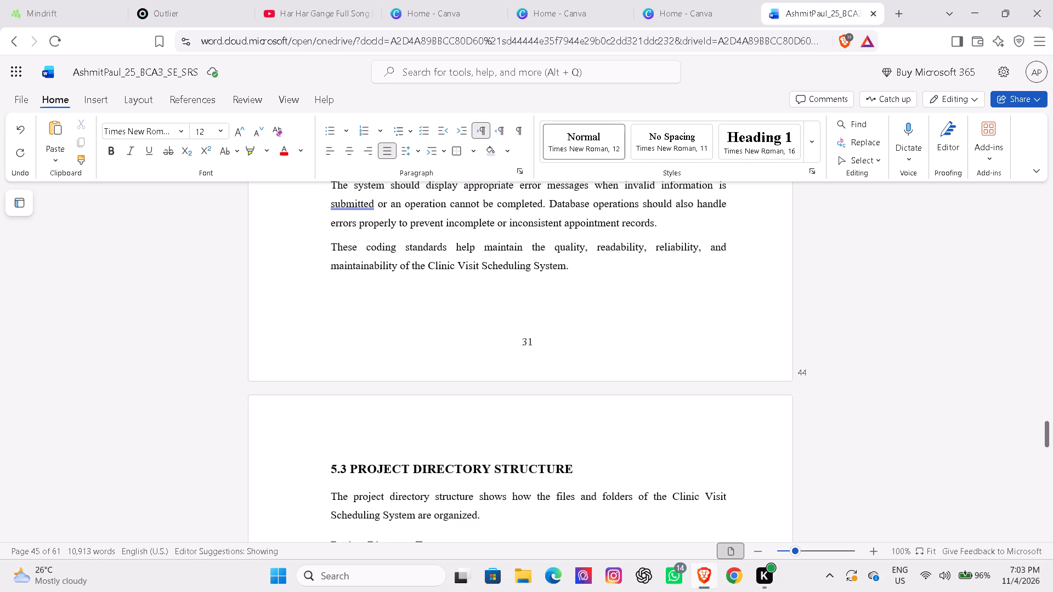
key("Down")
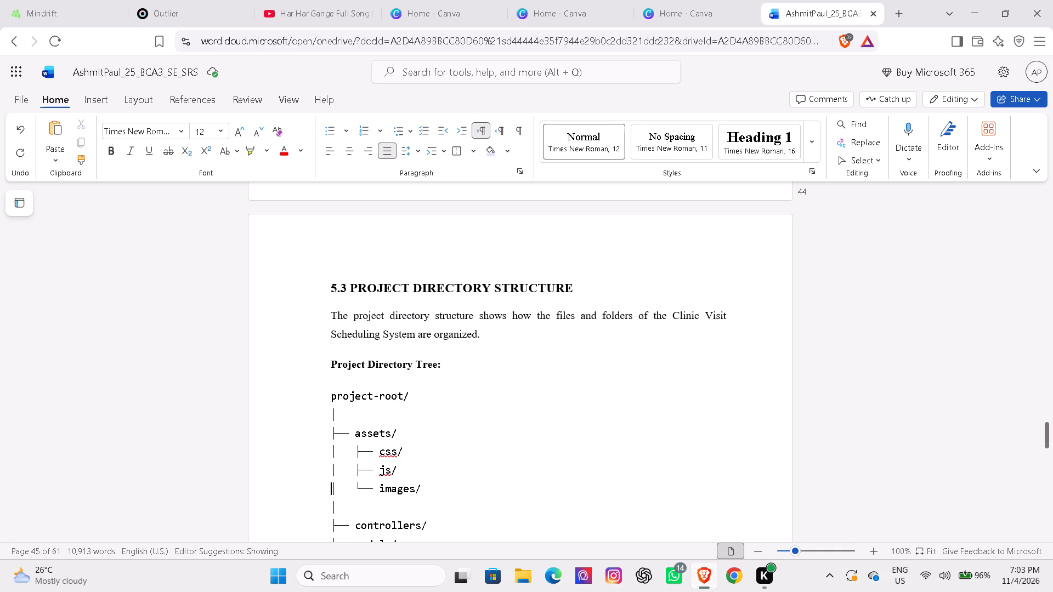
key("Down")
key("Down")
key("Down")
key("Down")
key("Down")
key("Down")
key("Down")
key("Down")
key("Down")
key("Down")
key("Down")
key("Down")
key("Down")
key("Down")
key("Down")
key("Down")
key("Down")
key("Down")
key("Down")
key("Down")
key("Down")
key("Down")
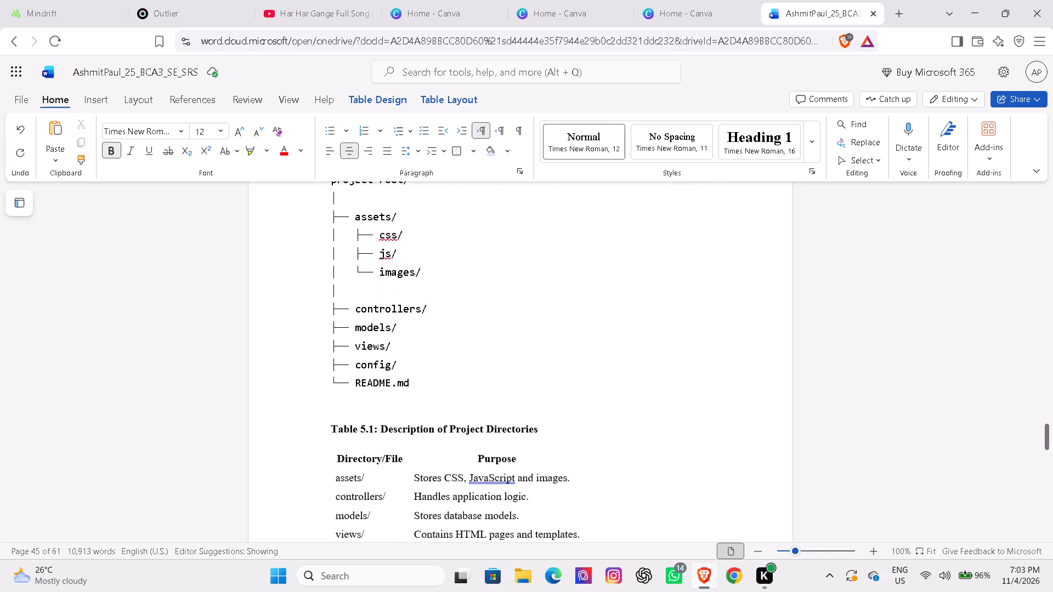
Review the verification and validation text in section 6.1 and the start of section 6.2 Black Box Testing Techniques.
key("Down")
key("Down")
key("Down")
key("Down")
key("Down")
key("Down")
key("Down")
key("Down")
key("Down")
key("Down")
key("Down")
key("Down")
key("Down")
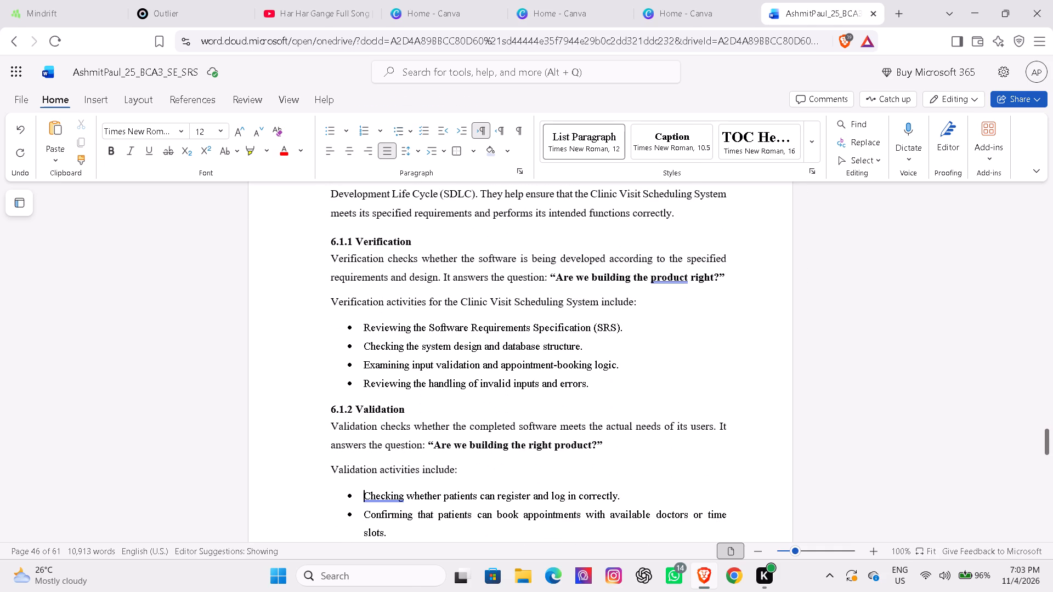
key("Down")
key("Down")
key("Down")
key("Down")
key("Down")
key("Down")
key("Down")
key("Down")
key("Down")
key("Down")
key("Down")
key("Down")
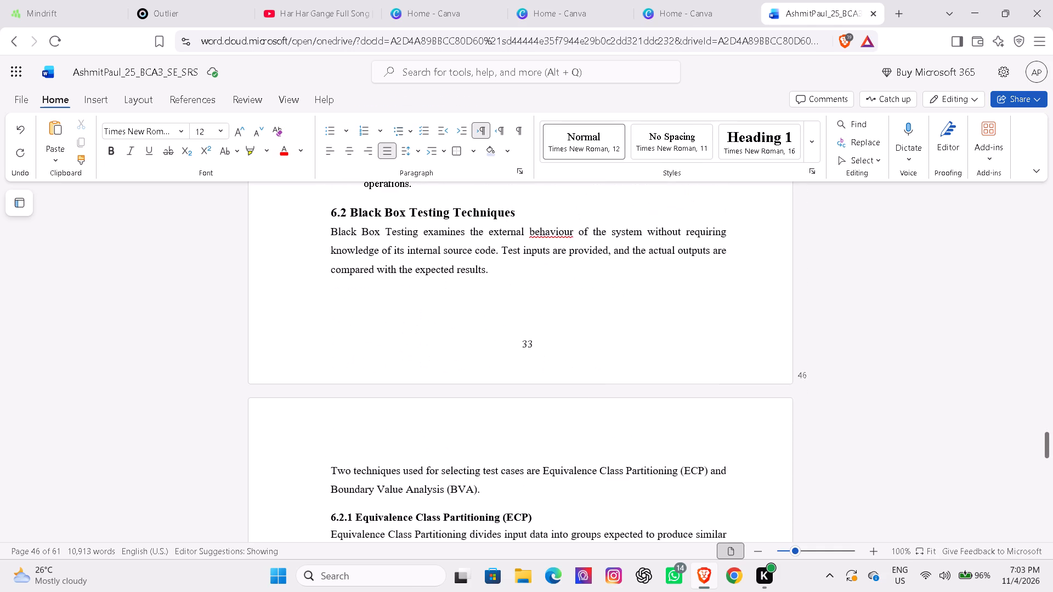
key("Down")
key("Down")
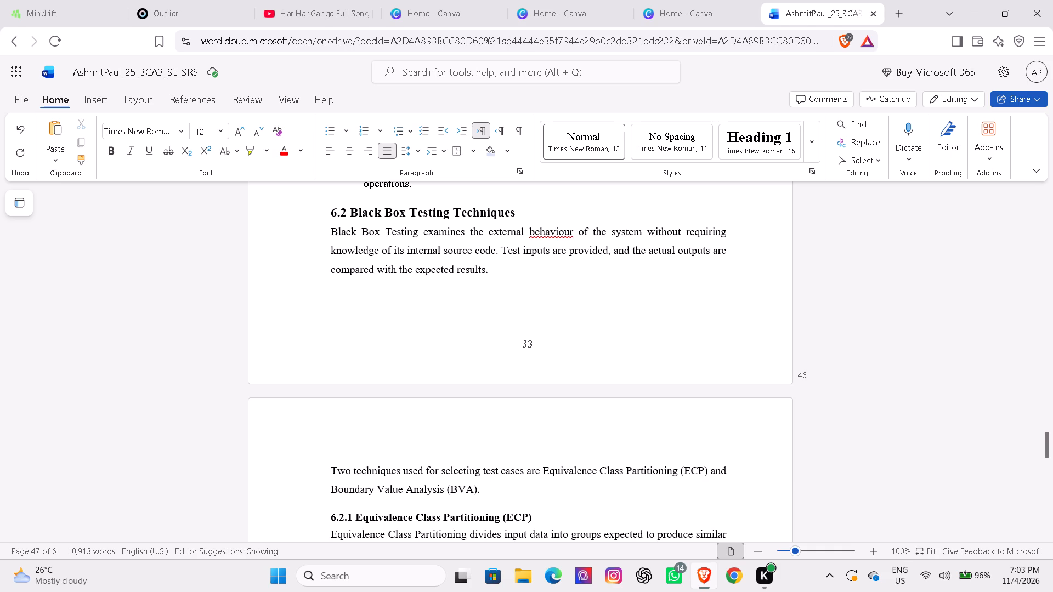
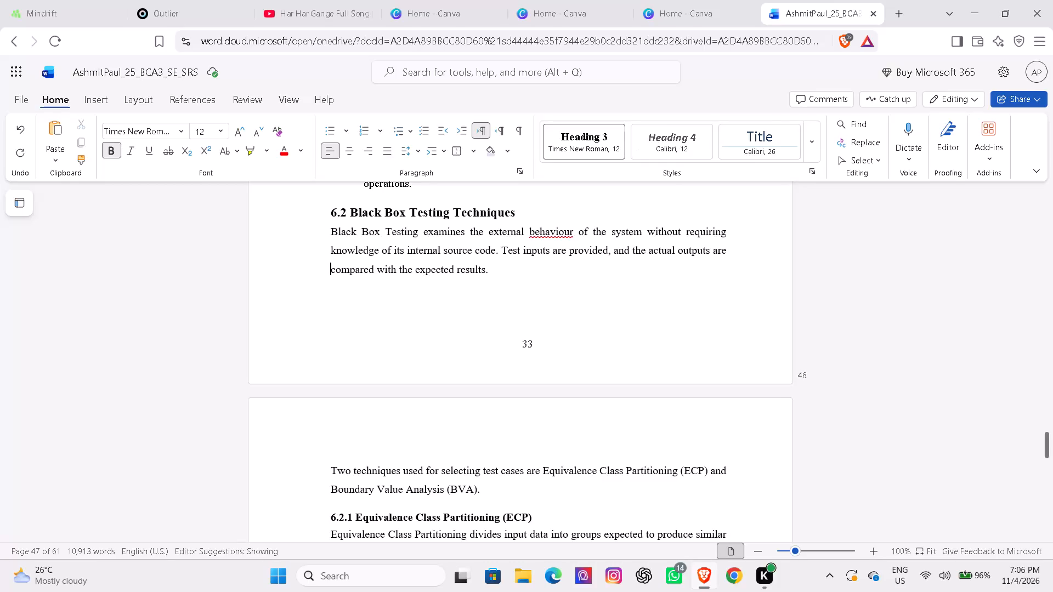
Recheck the layout from section 6.2 back through 6.1.2 Validation and 6.1.1 Verification to the end of chapter 5.
key("Up")
key("Up")
key("Up")
key("Up")
key("Up")
key("Up")
key("Up")
key("Up")
key("Up")
key("Up")
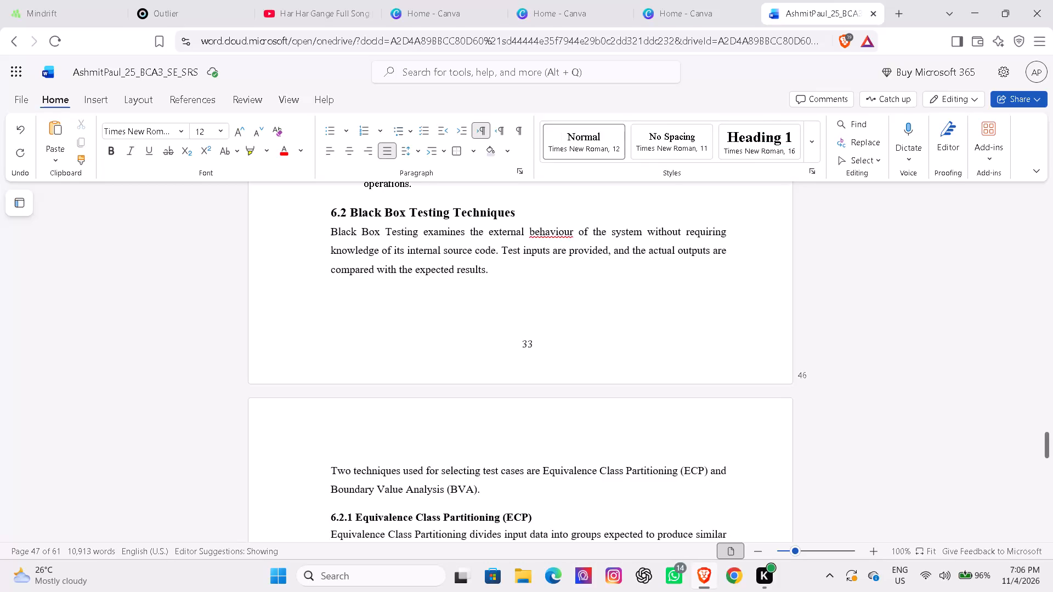
key("Up")
key("Up")
key("Up")
key("Up")
key("Up")
key("Up")
key("Up")
key("Up")
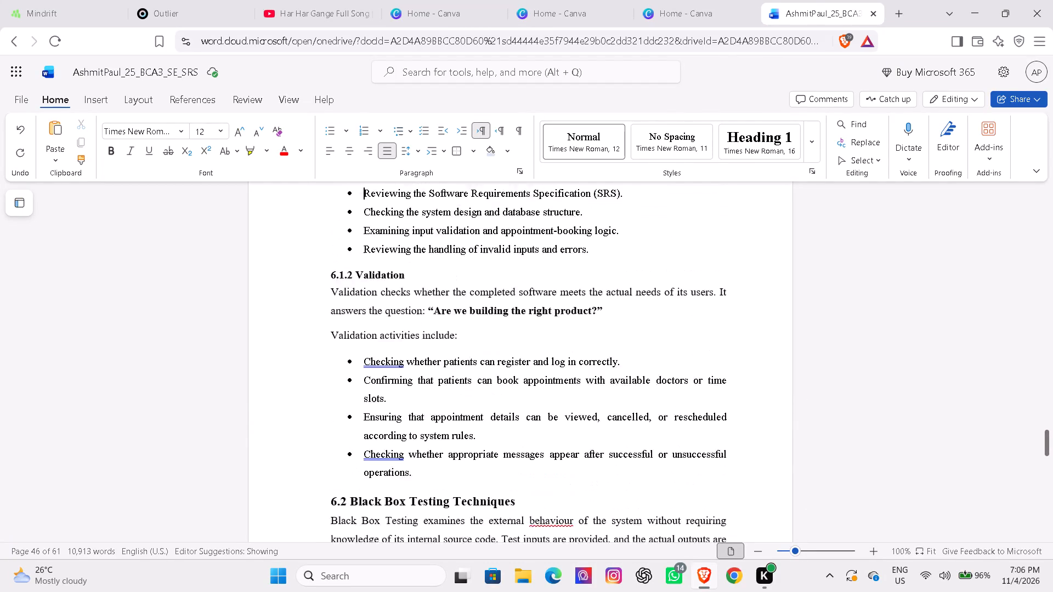
key("Up")
key("Up")
key("Up")
key("Up")
key("Up")
key("Up")
key("Up")
key("Up")
key("Up")
key("Up")
key("Up")
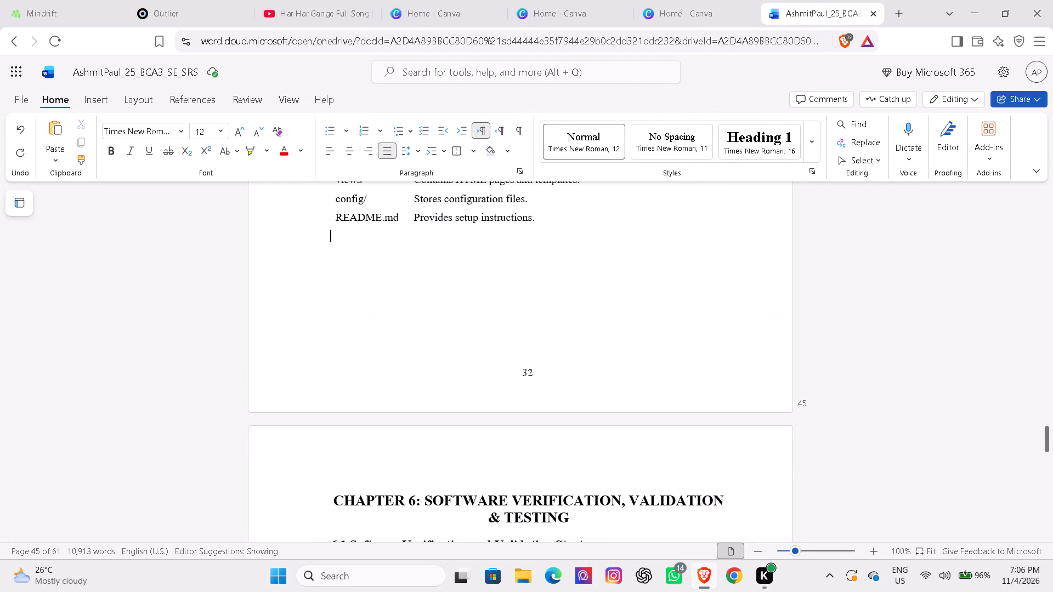
Examine the Chapter 6 title, the section 6.1 introduction and the 6.1.1 Verification text for layout and wording.
key("Down")
key("Down")
key("Down")
key("Down")
key("Down")
key("Down")
key("Down")
key("Down")
key("Down")
key("Down")
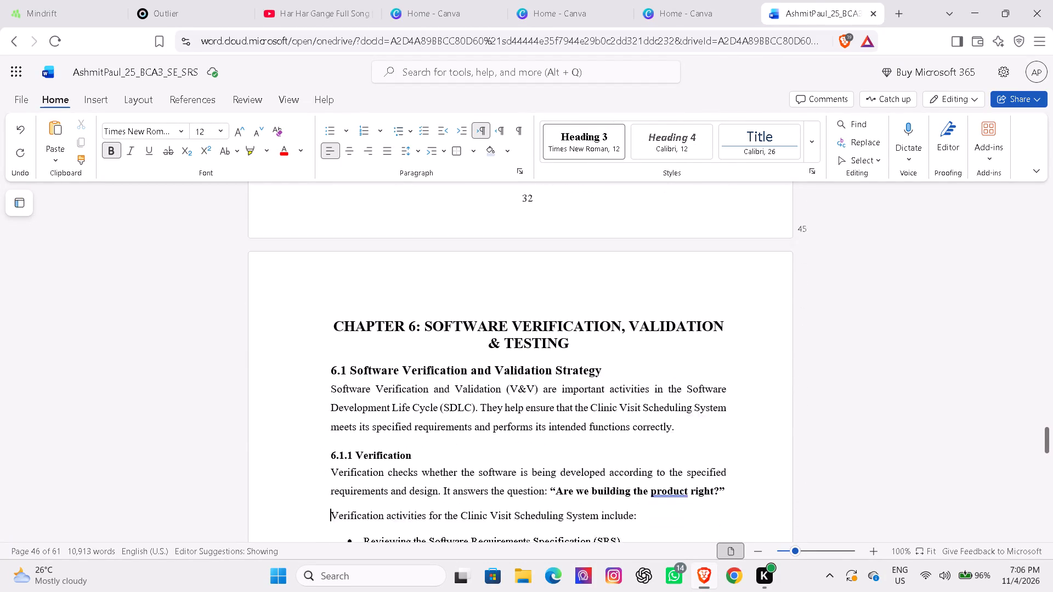
key("Down")
key("Down")
key("Down")
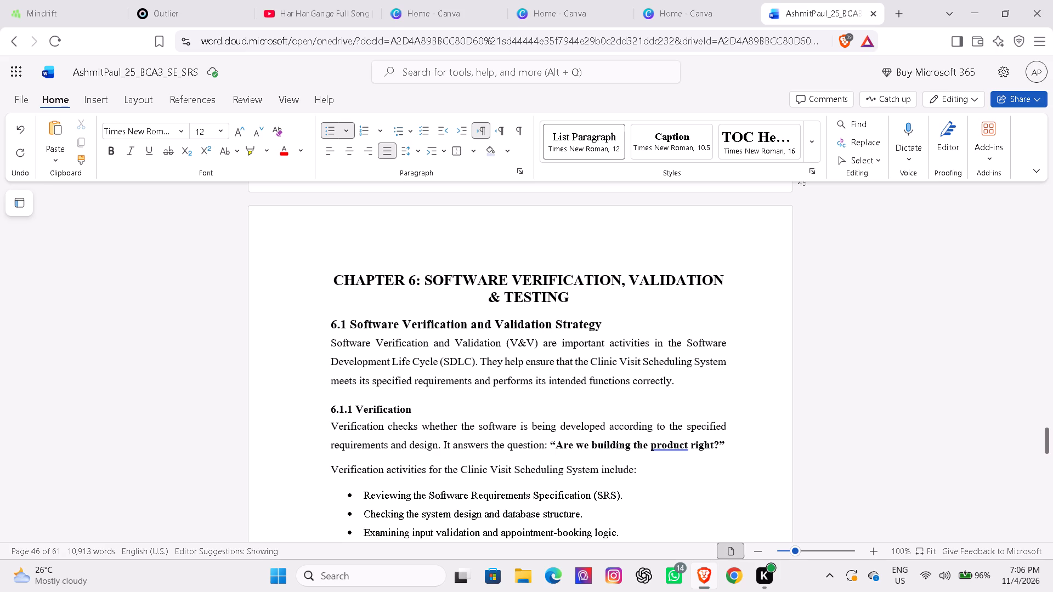
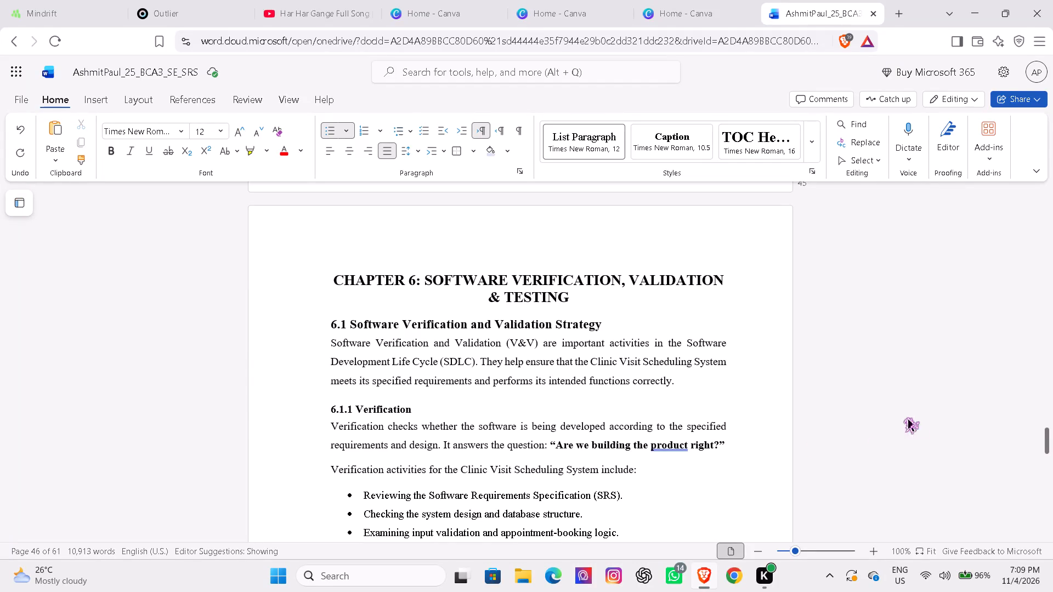
Reread section 6.1 and the 6.1.1 Verification text and bullet list, checking layout and wording.
left_click(1051, 441)
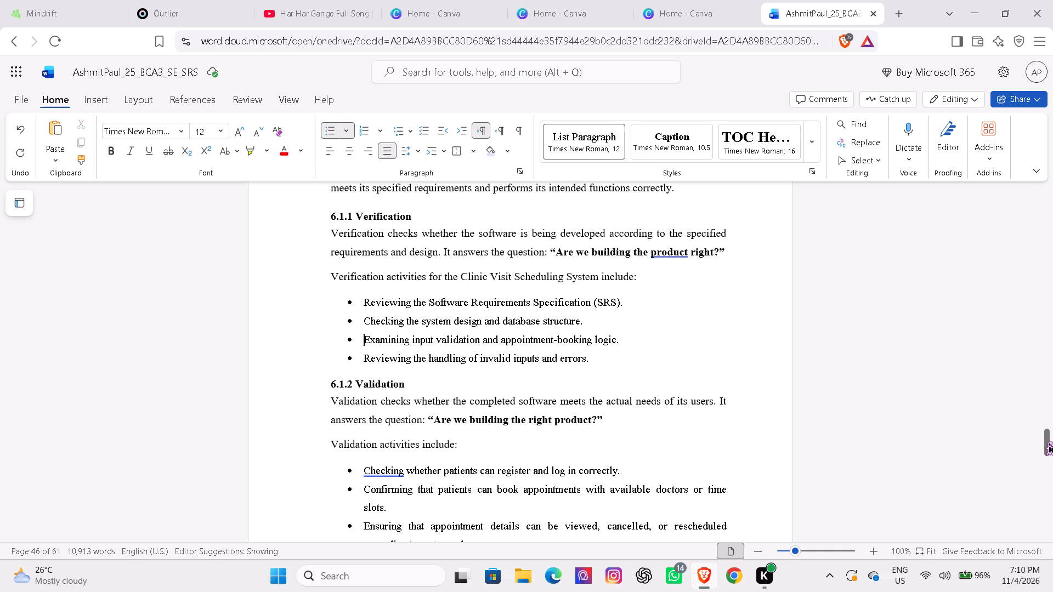
key("Down")
key("Down")
key("Down")
key("Up")
key("Up")
key("Up")
key("Up")
key("Up")
key("Up")
key("Up")
key("Up")
key("Up")
key("Up")
key("Up")
key("Up")
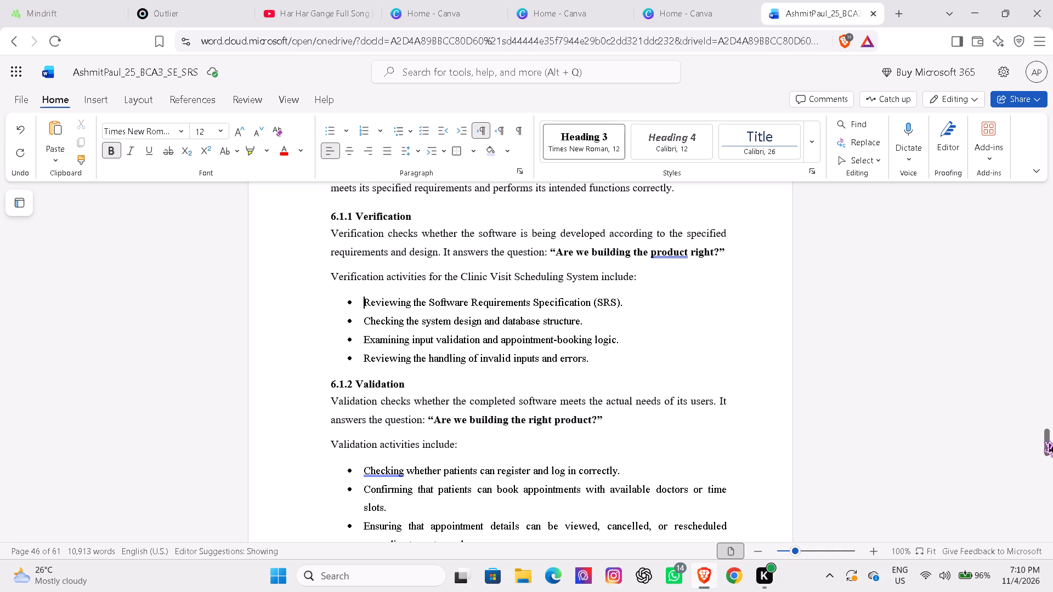
key("Up")
key("Down")
key("Down")
key("Down")
key("Down")
key("Down")
key("Down")
key("Down")
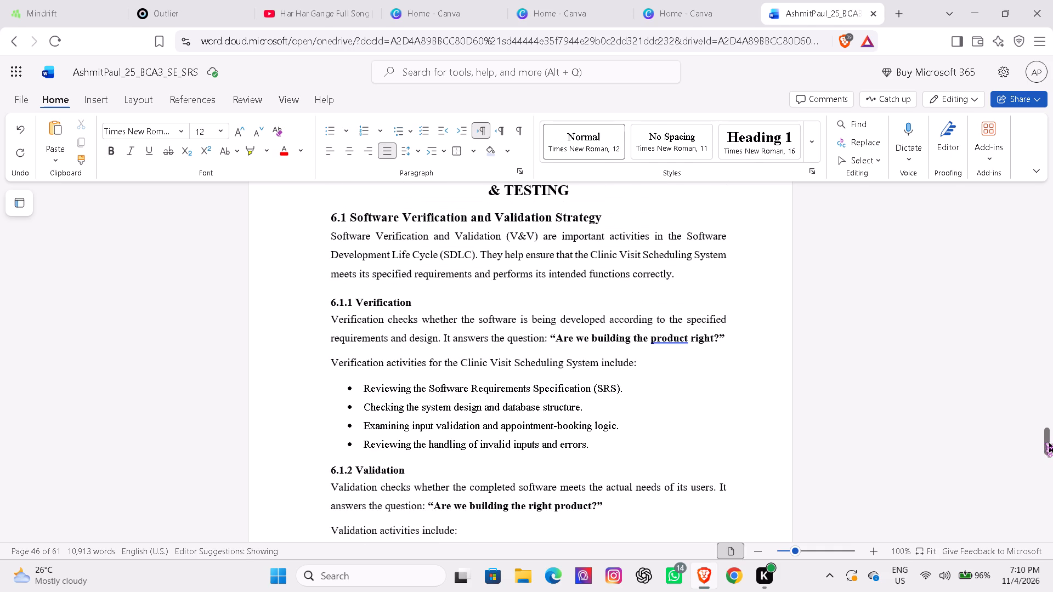
key("Down")
key("Down")
key("Down")
key("Down")
key("Down")
key("Down")
key("Down")
key("Down")
key("Down")
key("Down")
key("Down")
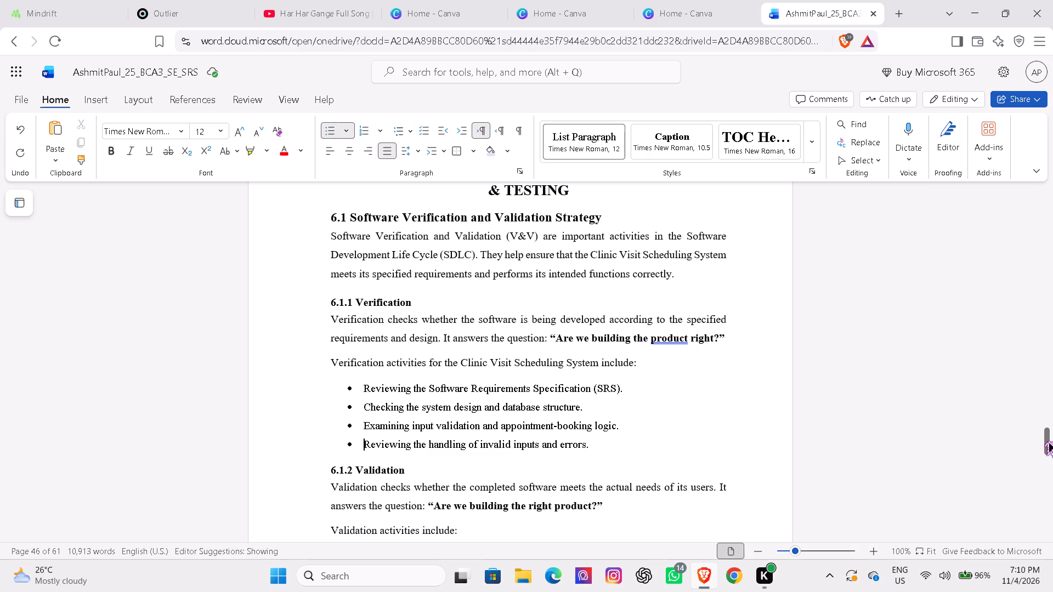
Review 6.1.2 Validation and the Black Box Testing introduction across the page break to the 6.2.1 Equivalence Class Partitioning heading.
key("Down")
key("Down")
key("Down")
key("Down")
key("Down")
key("Down")
key("Down")
key("Down")
key("Down")
key("Down")
key("Down")
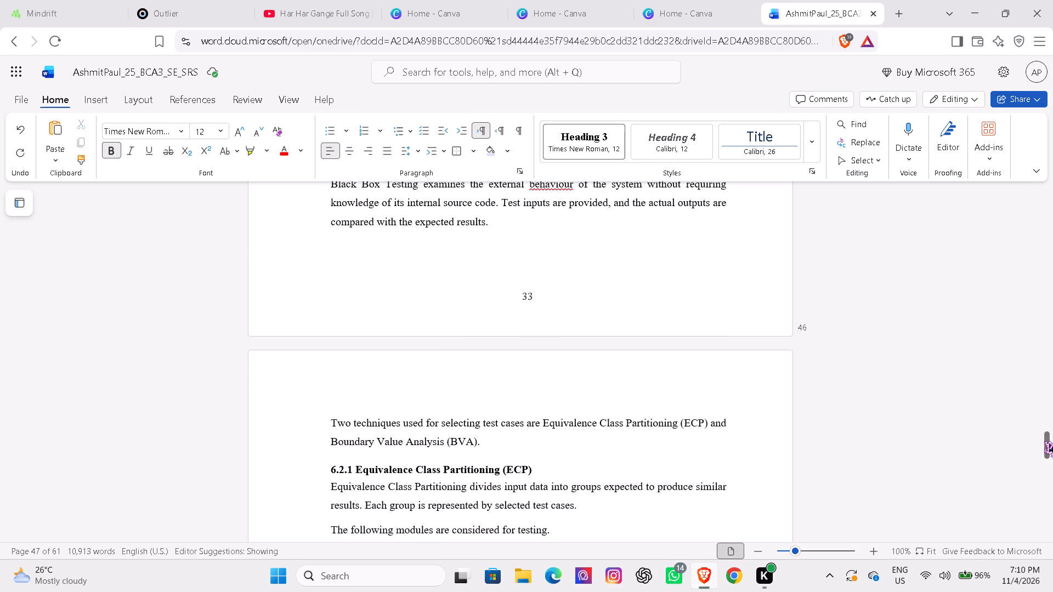
key("Down")
key("Down")
key("Down")
key("Down")
key("Down")
key("Down")
key("Down")
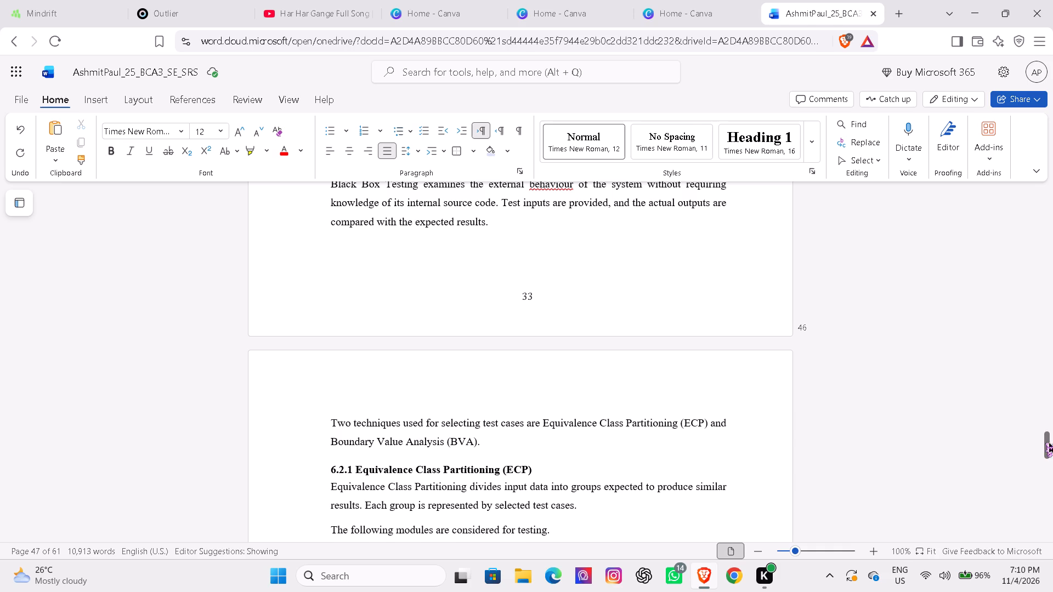
Check the ECP test case tables 6.1 to 6.3 and their module headings in section 6.2.1, including the table split across pages.
key("Down")
key("Down")
key("Down")
key("Down")
key("Down")
key("Down")
key("Down")
key("Down")
key("Down")
key("Down")
key("Down")
key("Down")
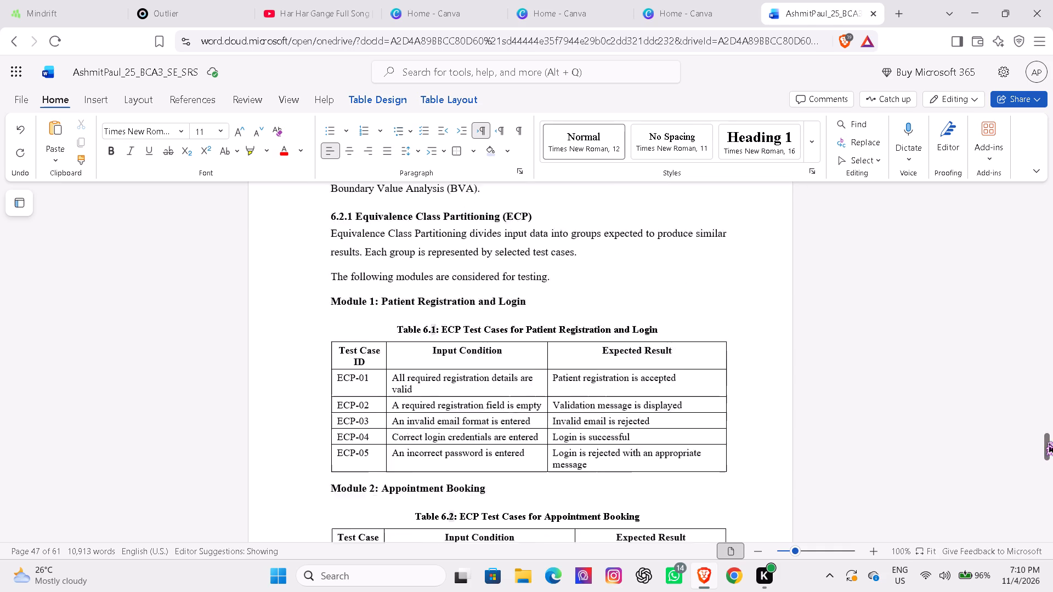
key("Down")
key("Down")
key("Down")
key("Down")
key("Down")
key("Down")
key("Down")
key("Down")
key("Down")
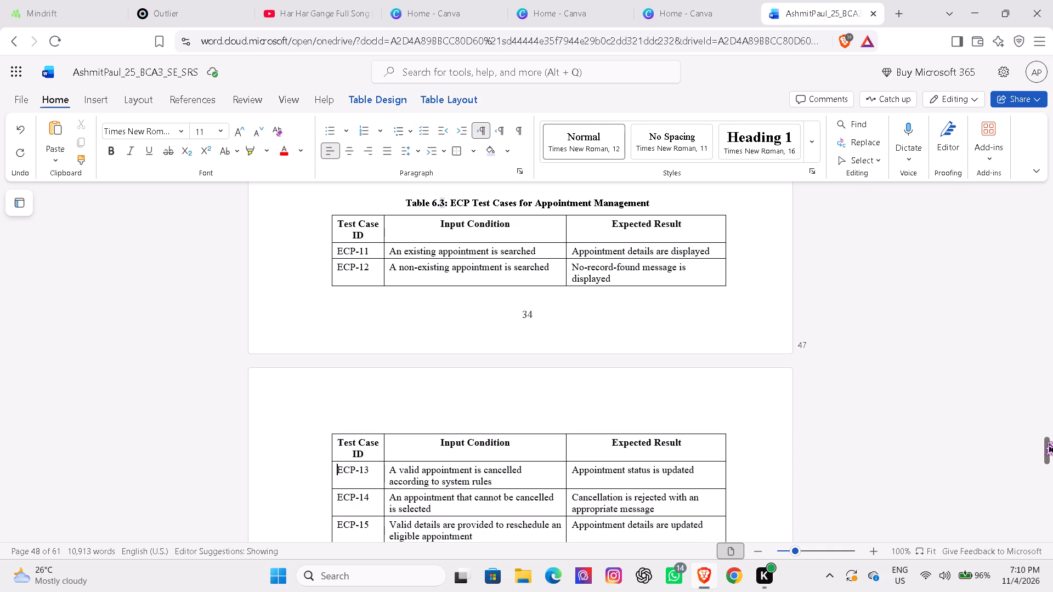
key("Up")
key("Up")
key("Up")
key("Up")
key("Up")
key("Up")
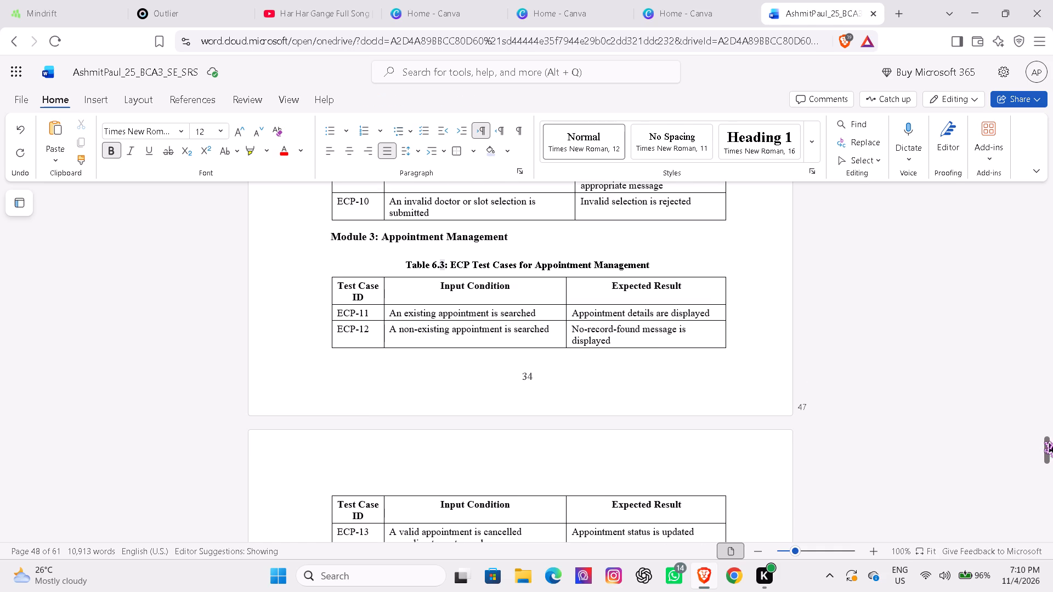
Examine the continued rows of Table 6.3 and the introduction of section 6.2.2 Boundary Value Analysis.
key("Down")
key("Down")
key("Down")
key("Down")
key("Down")
key("Down")
key("Down")
key("Down")
key("Down")
key("Down")
key("Down")
key("Down")
key("Down")
key("Down")
key("Down")
key("Down")
key("Down")
key("Down")
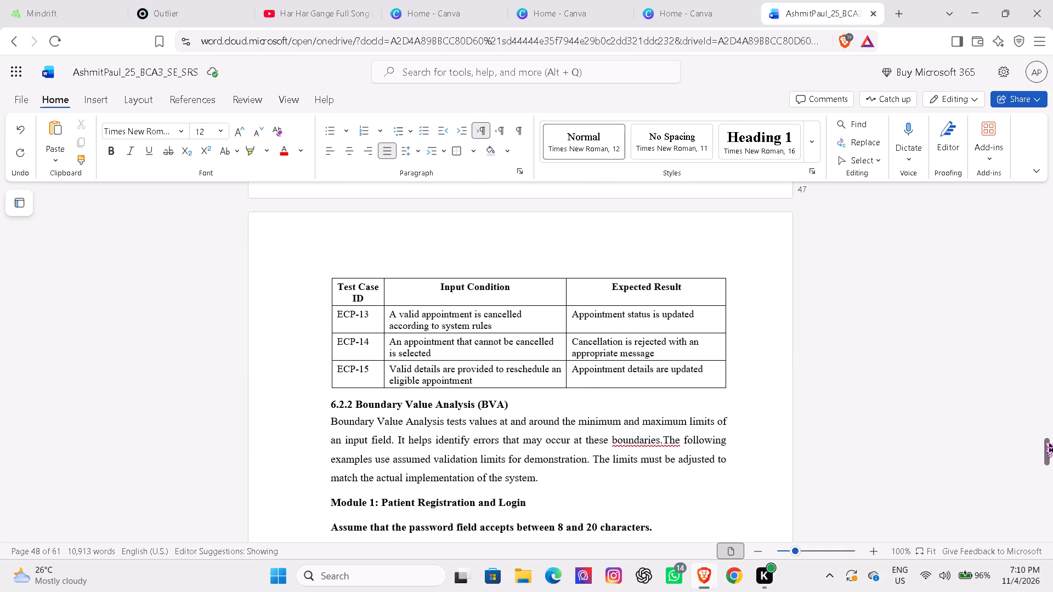
Review the boundary value test tables for patient registration and appointment booking up to the Module 3: Appointment Management heading.
key("Down")
key("Down")
key("Down")
key("Down")
key("Down")
key("Down")
key("Down")
key("Down")
key("Down")
key("Down")
key("Down")
key("Down")
key("Down")
key("Down")
key("Down")
key("Down")
key("Down")
key("Down")
key("Down")
key("Down")
key("Down")
key("Down")
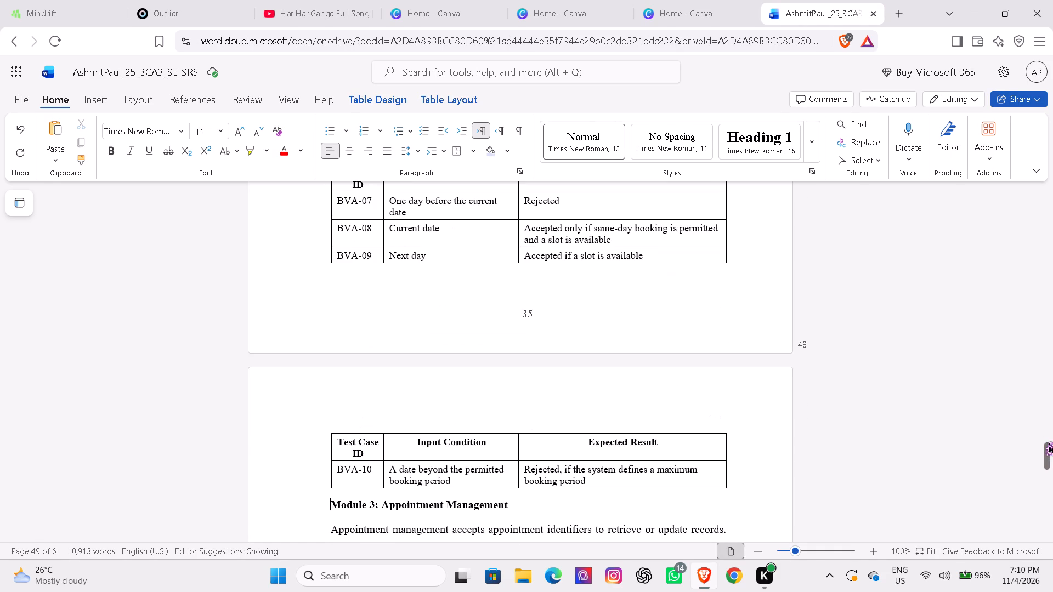
Review the Appointment Management boundary value table, the 6.3 White Box Testing text and the 6.3.1 complexity formula.
key("Down")
key("Down")
key("Down")
key("Down")
key("Down")
key("Down")
key("Down")
key("Down")
key("Down")
key("Down")
key("Down")
key("Down")
key("Down")
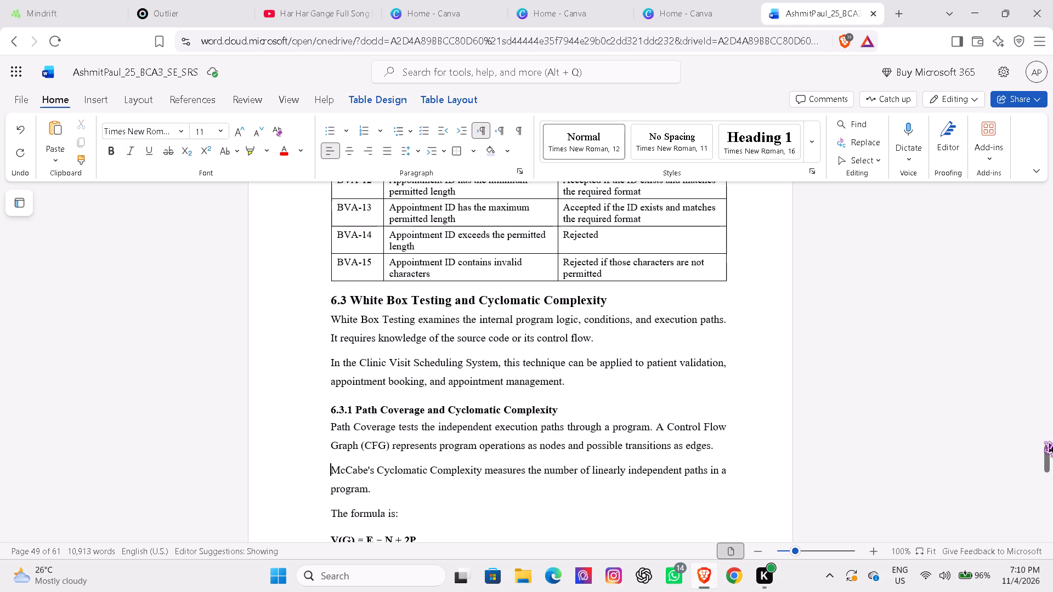
key("Down")
key("Down")
key("Down")
key("Down")
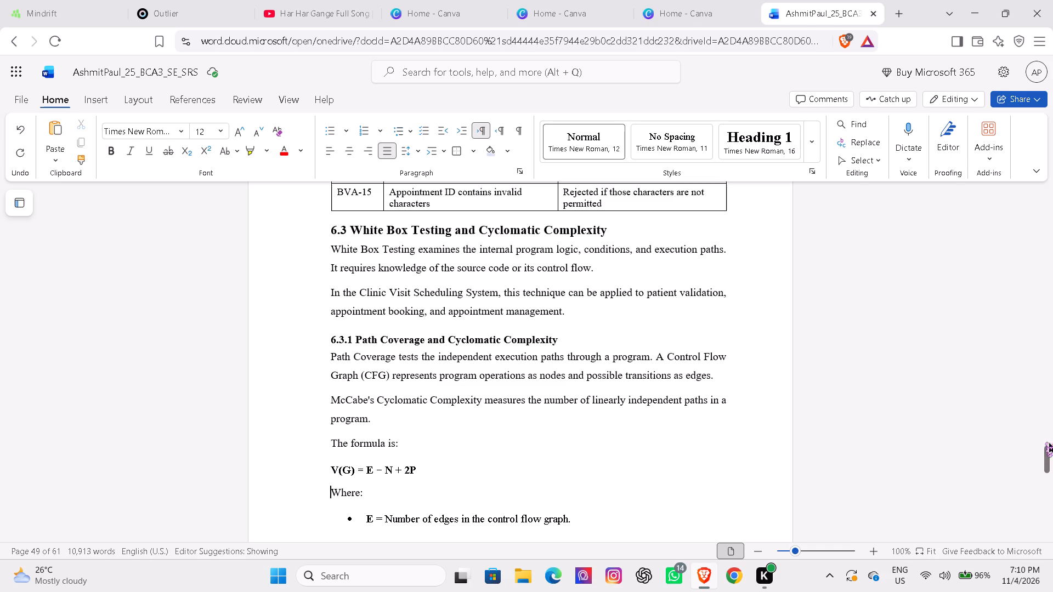
Inspect the rest of section 6.3.1, the Figure 6.1 control flow graph with its caption, and the start of section 6.3.2.
key("Down")
key("Down")
key("Down")
key("Down")
key("Down")
key("Down")
key("Down")
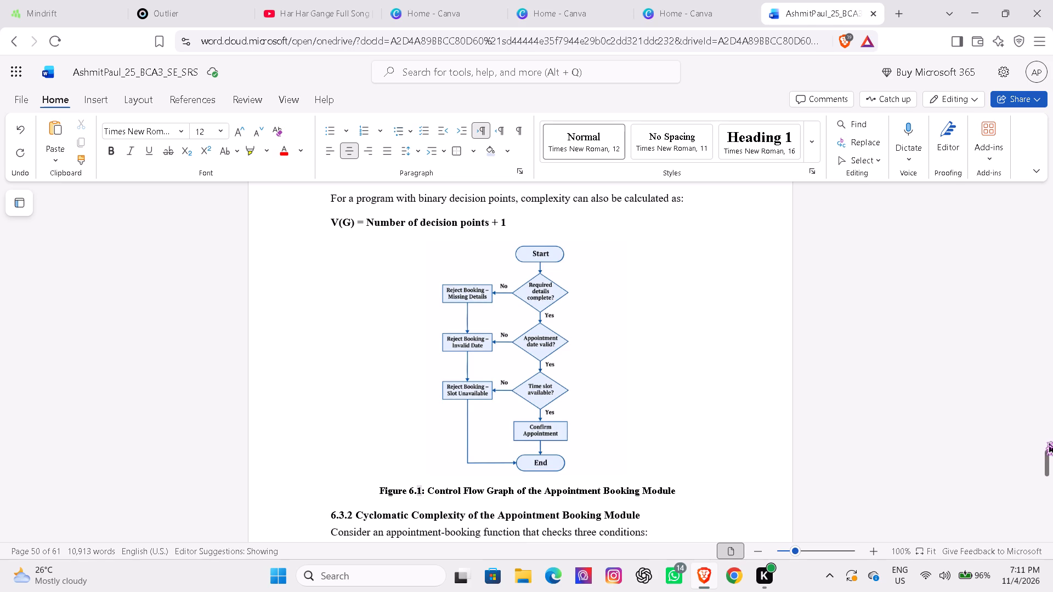
key("Down")
key("Down")
key("Down")
key("Down")
key("Down")
key("Down")
key("Down")
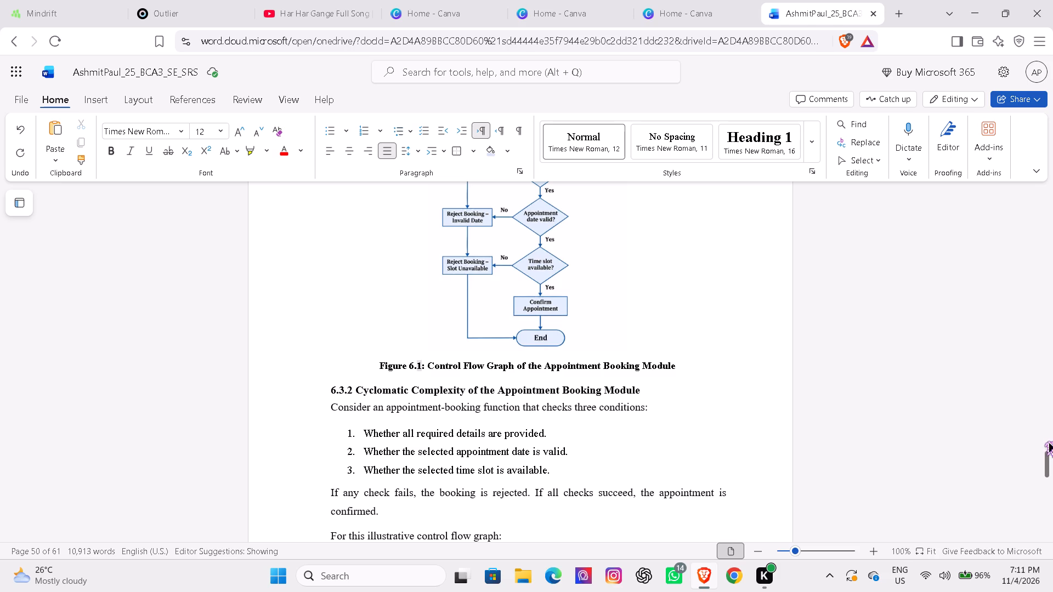
Read section 6.3.2 through Table 6.7: Cyclomatic Complexity Calculation, the V(G) formula and the list of four paths.
key("Down")
key("Down")
key("Down")
key("Down")
key("Down")
key("Down")
key("Down")
key("Down")
key("Down")
key("Down")
key("Down")
key("Down")
key("Down")
key("Down")
key("Down")
key("Down")
key("Down")
key("Down")
key("Down")
key("Down")
key("Down")
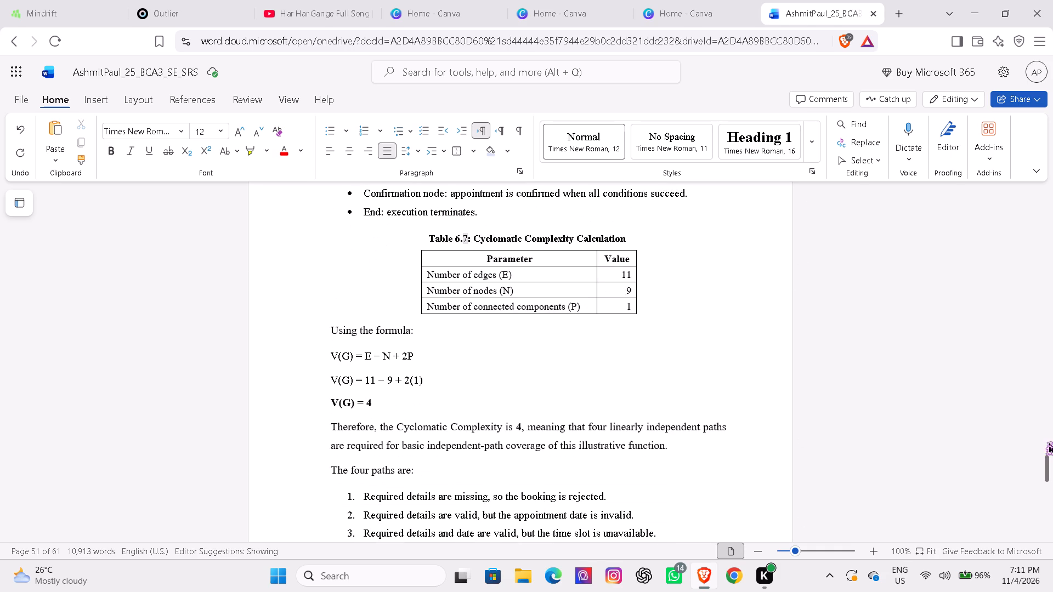
Go back over section 6.3.2, checking the control flow graph node list, the three conditions and the Figure 6.1 caption.
key("Up")
key("Up")
key("Up")
key("Up")
key("Up")
key("Up")
key("Up")
key("Up")
key("Up")
key("Up")
key("Up")
key("Up")
key("Up")
key("Up")
key("Up")
key("Up")
key("Up")
key("Up")
key("Up")
key("Up")
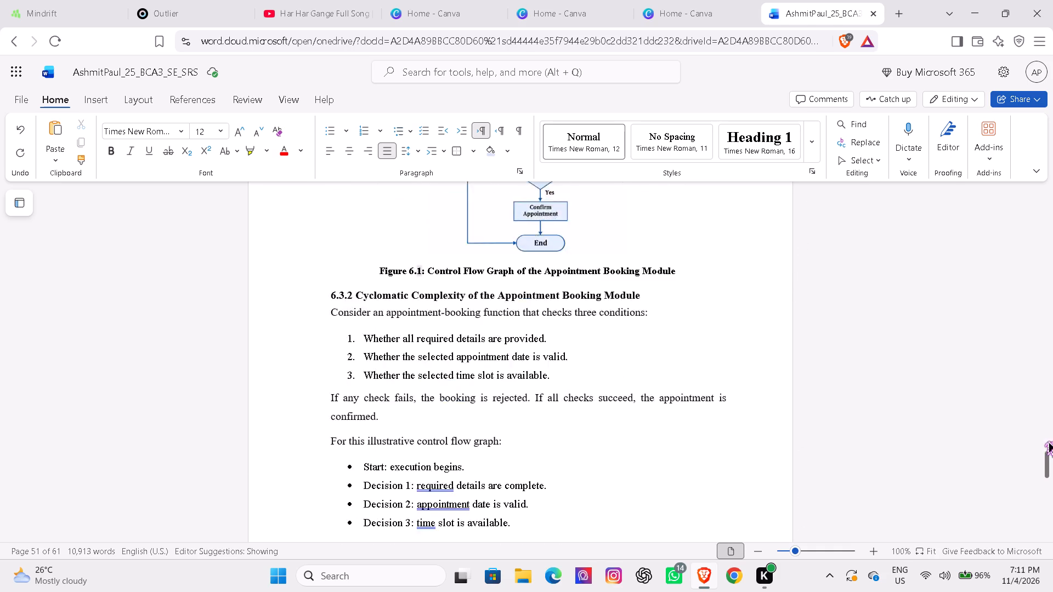
Recheck section 6.3 White Box Testing, Table 6.6 and the preceding test tables back to Module 3's Table 6.3.
key("Up")
key("Up")
key("Up")
key("Up")
key("Up")
key("Up")
key("Up")
key("Up")
key("Up")
key("Up")
key("Up")
key("Up")
key("Up")
key("Up")
key("Up")
key("Up")
key("Up")
key("Up")
key("Up")
key("Up")
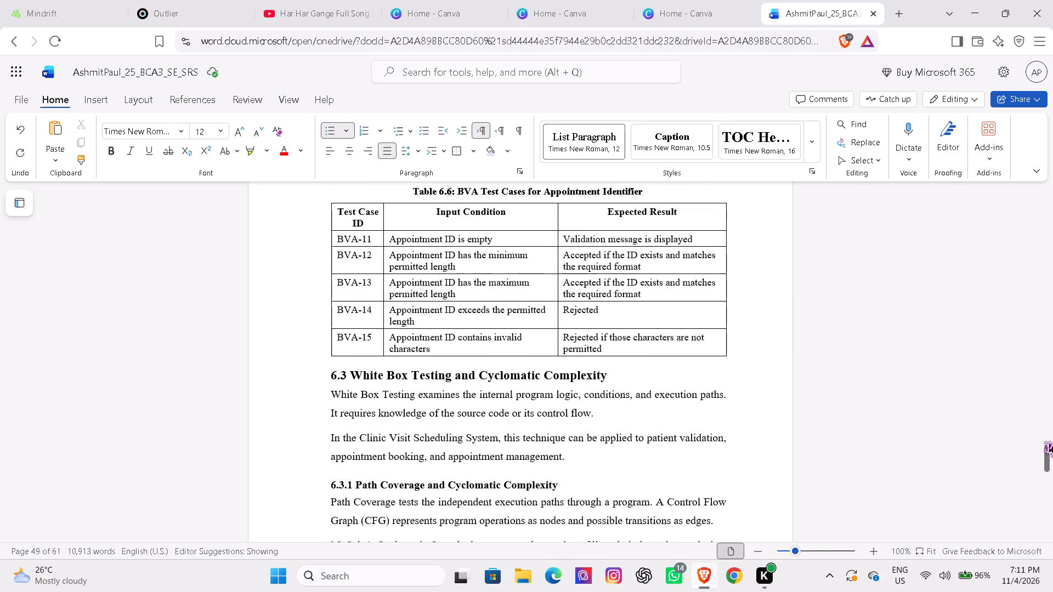
key("Up")
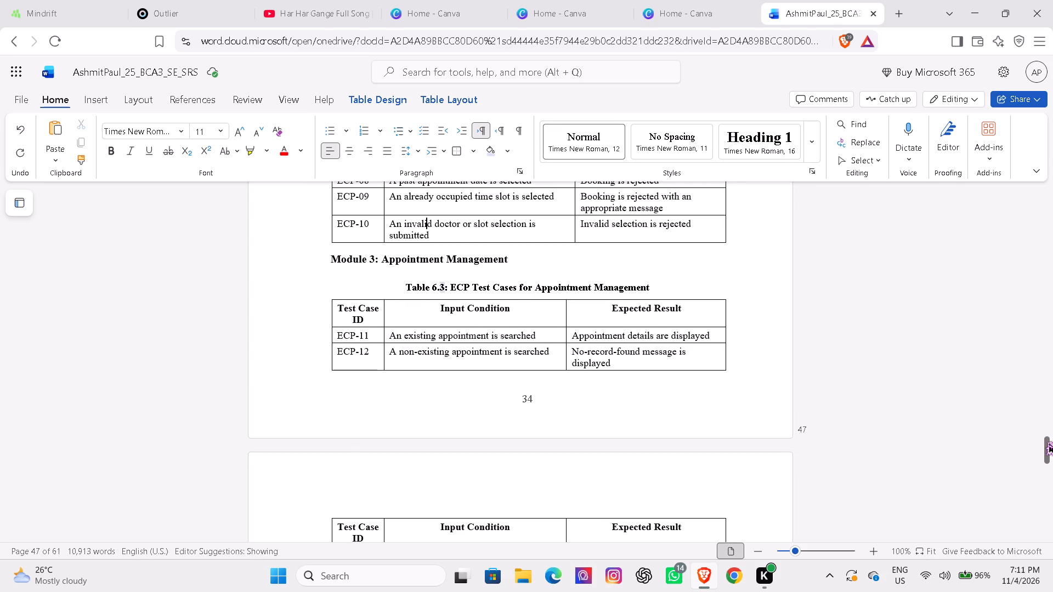
Examine Table 6.2: ECP Test Cases for Appointment Booking under the Module 2 heading, including its rows and layout.
key("Up")
key("Up")
key("Up")
key("Up")
key("Up")
key("Up")
key("Up")
key("Up")
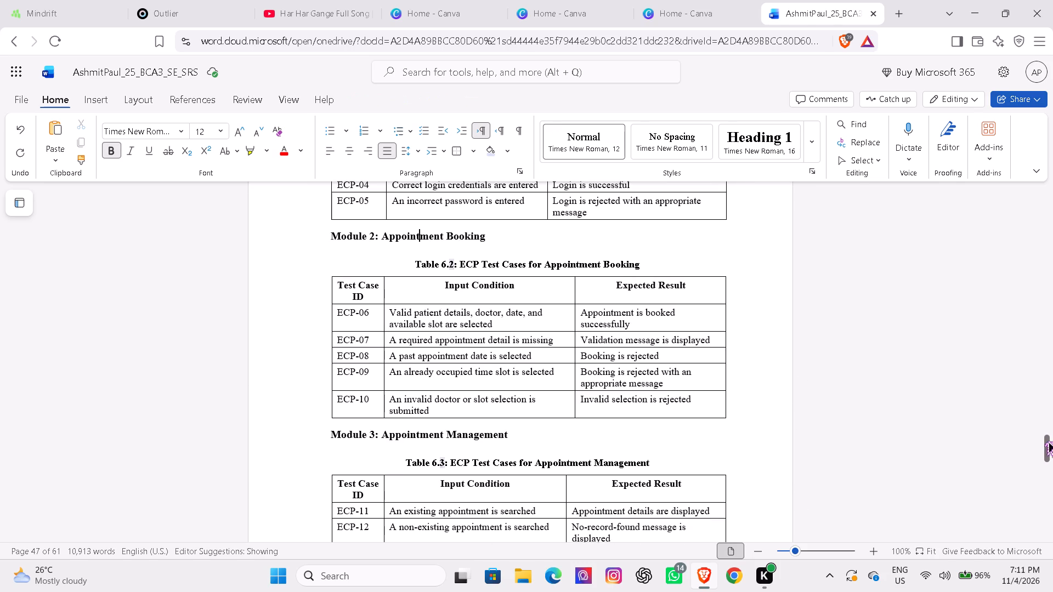
key("Down")
key("Down")
key("Down")
key("Down")
key("Down")
key("Down")
key("Down")
key("Down")
key("Up")
key("Up")
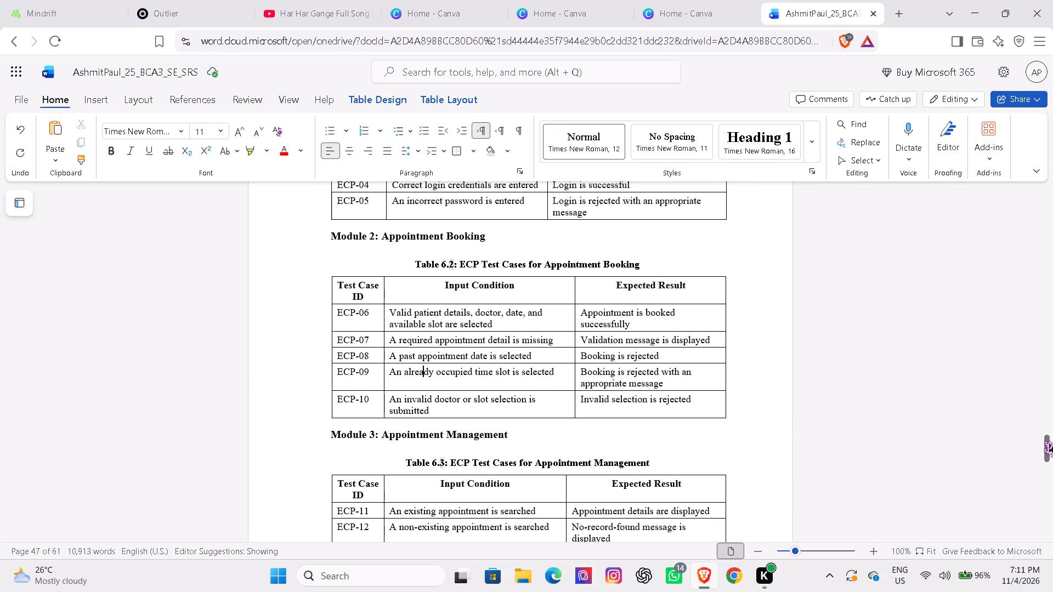
Review the Table 6.3 appointment management rows across the page break and the section 6.2.2 Boundary Value Analysis introduction.
key("Down")
key("Down")
key("Down")
key("Down")
key("Down")
key("Down")
key("Down")
key("Down")
key("Down")
key("Down")
key("Down")
key("Down")
key("Down")
key("Down")
key("Down")
key("Down")
key("Down")
key("Down")
key("Down")
key("Down")
key("Down")
key("Down")
key("Down")
key("Down")
key("Down")
key("Down")
key("Down")
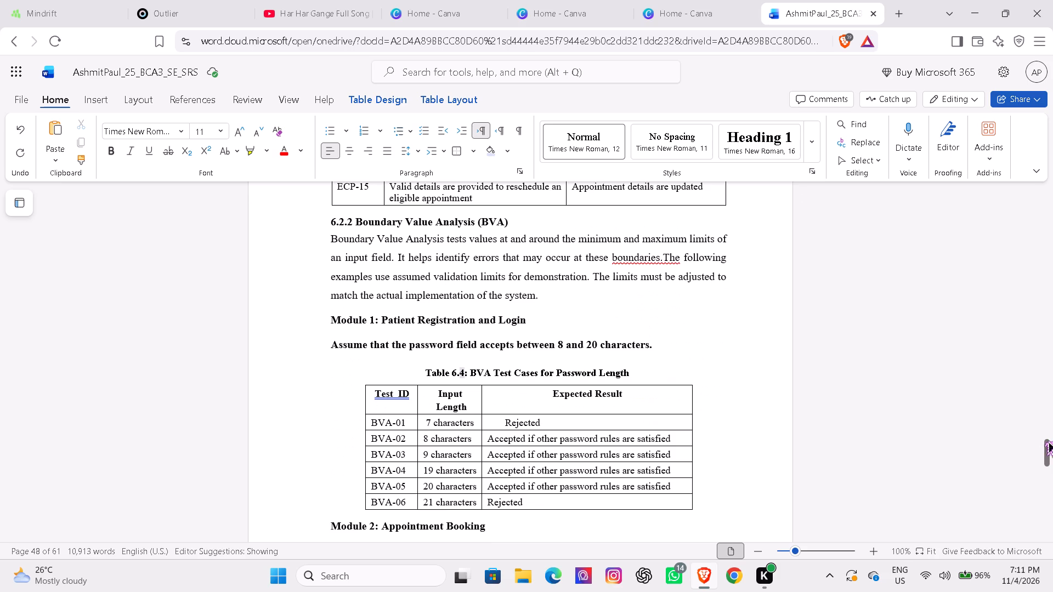
Inspect Table 6.4: BVA Test Cases for Password Length, the Module 2 paragraph and the start of Table 6.5.
key("Down")
key("Down")
key("Down")
key("Down")
key("Down")
key("Down")
key("Down")
key("Down")
key("Down")
key("Down")
key("Down")
key("Down")
key("Down")
key("Down")
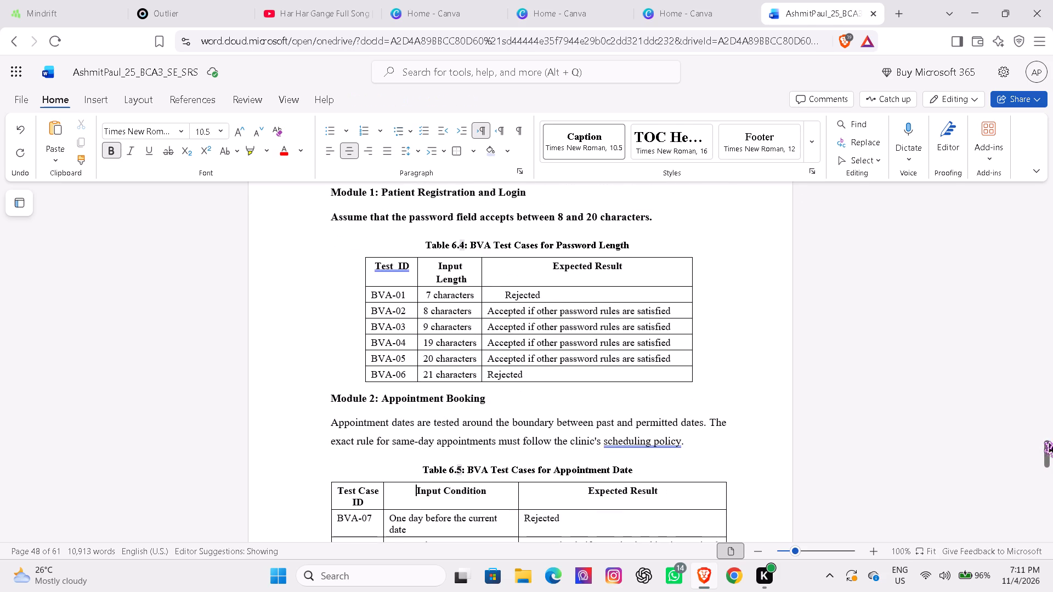
Return from the chapter 6 test tables to the beginning of the report and examine the title page layout.
key("Up")
key("Up")
key("Up")
key("Up")
key("Up")
key("Up")
key("Up")
key("Up")
key("Up")
key("Up")
key("Up")
key("Up")
key("Up")
key("Up")
key("Up")
key("Up")
key("Up")
key("Up")
key("Up")
key("Up")
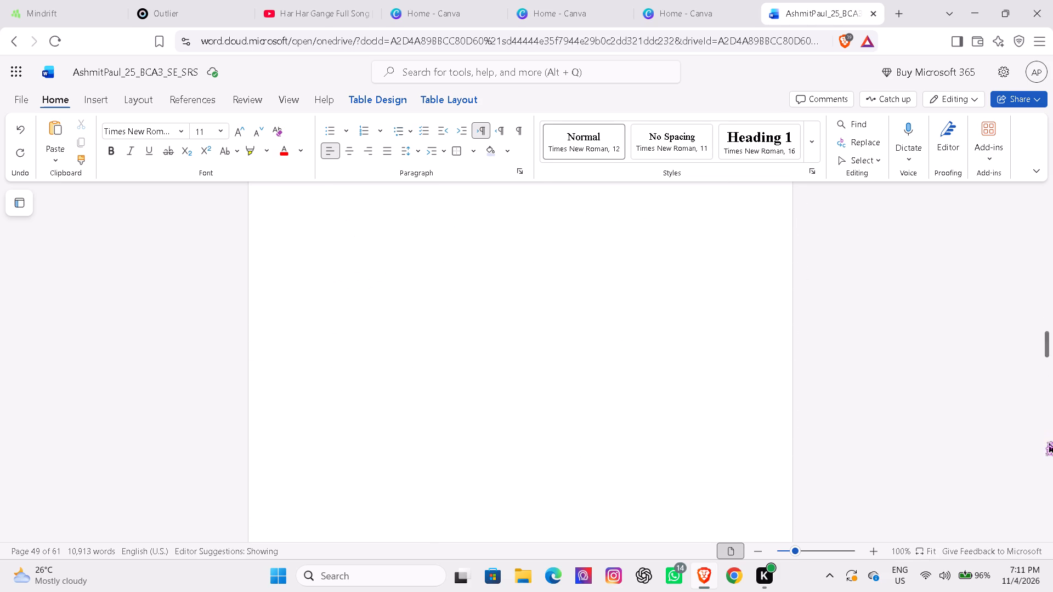
key("Down")
key("Down")
key("Down")
key("Down")
key("Down")
key("Down")
key("Down")
key("Down")
key("Down")
key("Down")
key("Down")
key("Down")
key("Down")
key("Down")
key("Down")
key("Down")
key("Down")
key("Down")
key("Down")
key("Down")
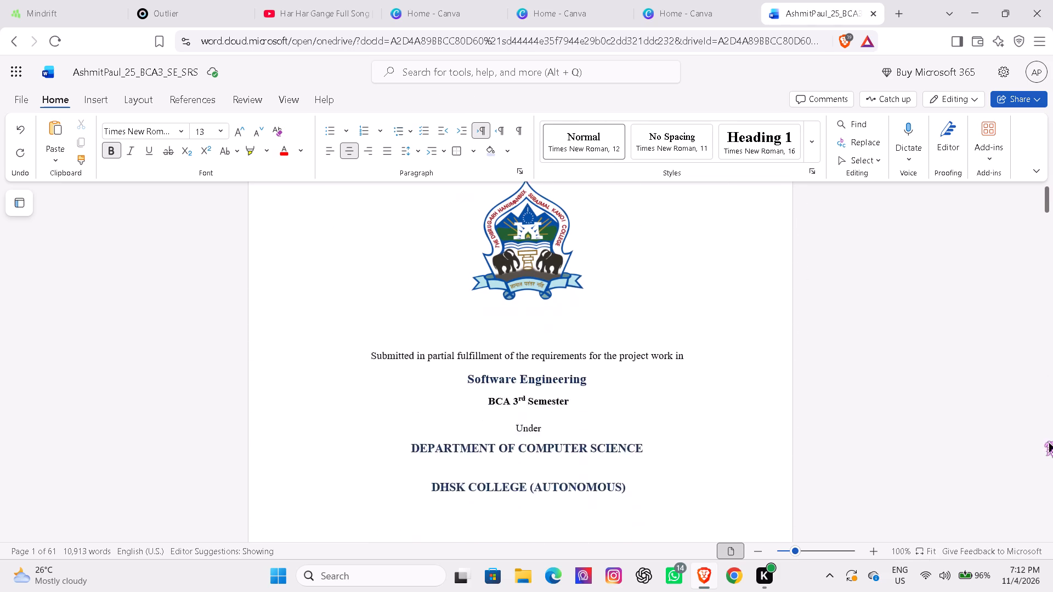
Review the front-matter pages after the title page, up to the body text of the Examination Approval Certificate.
key("Down")
key("Down")
key("Down")
key("Down")
key("Down")
key("Down")
key("Down")
key("Down")
key("Down")
key("Down")
key("Down")
key("Down")
key("Down")
key("Down")
key("Down")
key("Down")
key("Down")
key("Down")
key("Down")
key("Down")
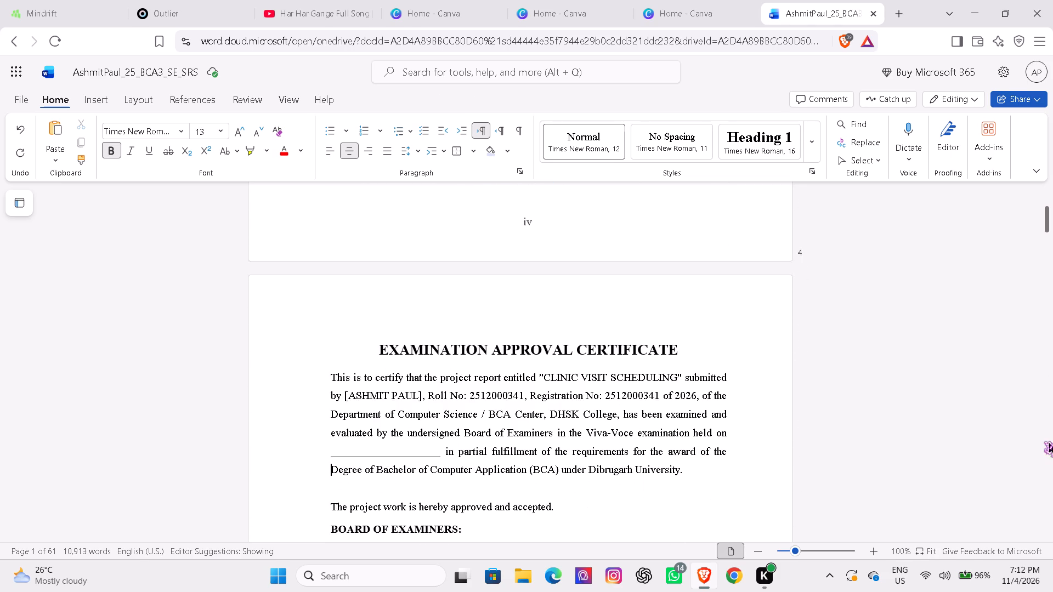
Check the rest of the Examination Approval Certificate and the opening paragraphs of the Acknowledgement.
key("Down")
key("Down")
key("Down")
key("Down")
key("Down")
key("Down")
key("Down")
key("Down")
key("Down")
key("Down")
key("Down")
key("Down")
key("Down")
key("Down")
key("Down")
key("Down")
key("Down")
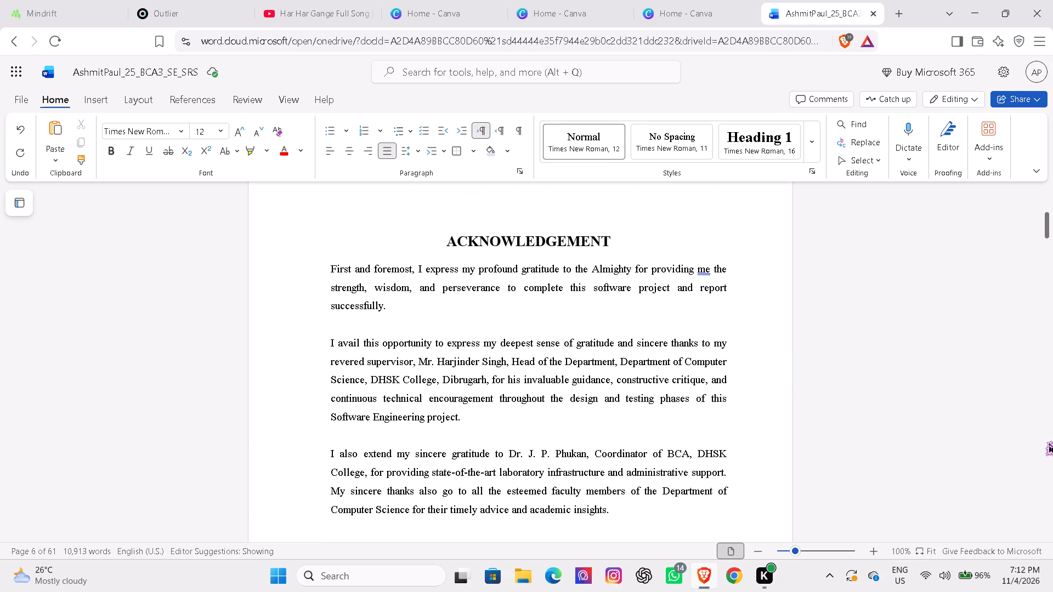
Read through the remainder of the Acknowledgement and the Abstract, checking paragraph spacing and text.
key("Down")
key("Down")
key("Down")
key("Down")
key("Down")
key("Down")
key("Down")
key("Down")
key("Down")
key("Down")
key("Down")
key("Down")
key("Down")
key("Down")
key("Down")
key("Down")
key("Down")
key("Down")
key("Down")
key("Down")
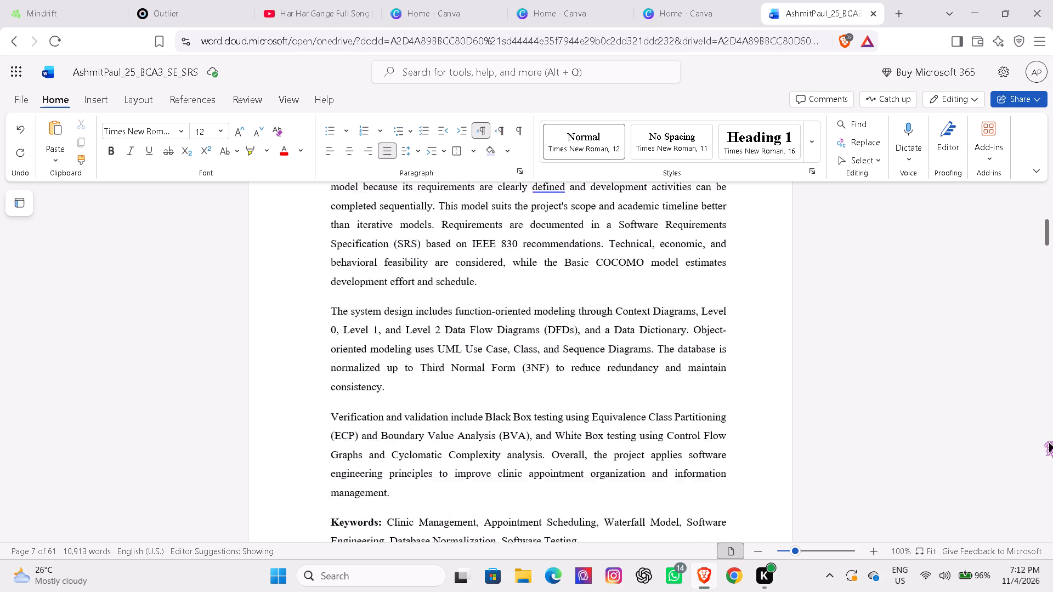
Check the Abstract's keywords and the first table of contents entries, from the front matter to 1.5 Feasibility Study.
key("Down")
key("Down")
key("Down")
key("Down")
key("Down")
key("Down")
key("Down")
key("Down")
key("Down")
key("Down")
key("Down")
key("Down")
key("Down")
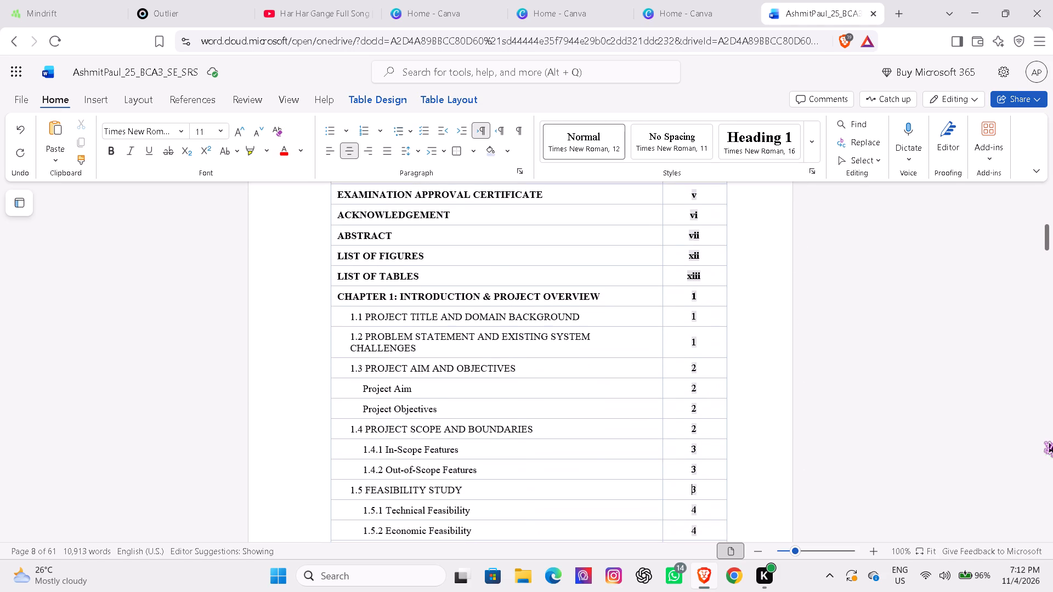
Inspect the contents entries and page numbers for the rest of chapter 1 and chapter 2, across the page break.
key("Down")
key("Down")
key("Down")
key("Down")
key("Down")
key("Down")
key("Down")
key("Down")
key("Down")
key("Down")
key("Down")
key("Down")
key("Down")
key("Down")
key("Down")
key("Down")
key("Down")
key("Down")
key("Down")
key("Down")
key("Down")
key("Down")
key("Down")
key("Down")
key("Down")
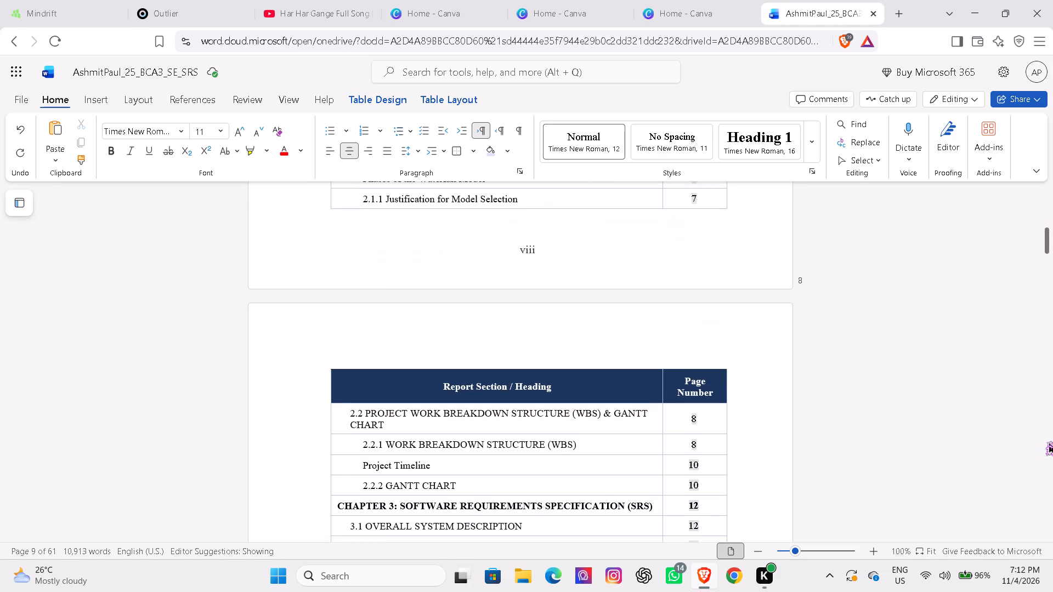
Check the contents entries and page numbers from 2.2 Project Work Breakdown Structure through 3.4.5 Maintainability Requirements.
key("Down")
key("Down")
key("Down")
key("Down")
key("Down")
key("Down")
key("Down")
key("Down")
key("Down")
key("Down")
key("Down")
key("Down")
key("Down")
key("Down")
key("Down")
key("Down")
key("Down")
key("Down")
key("Down")
key("Down")
key("Down")
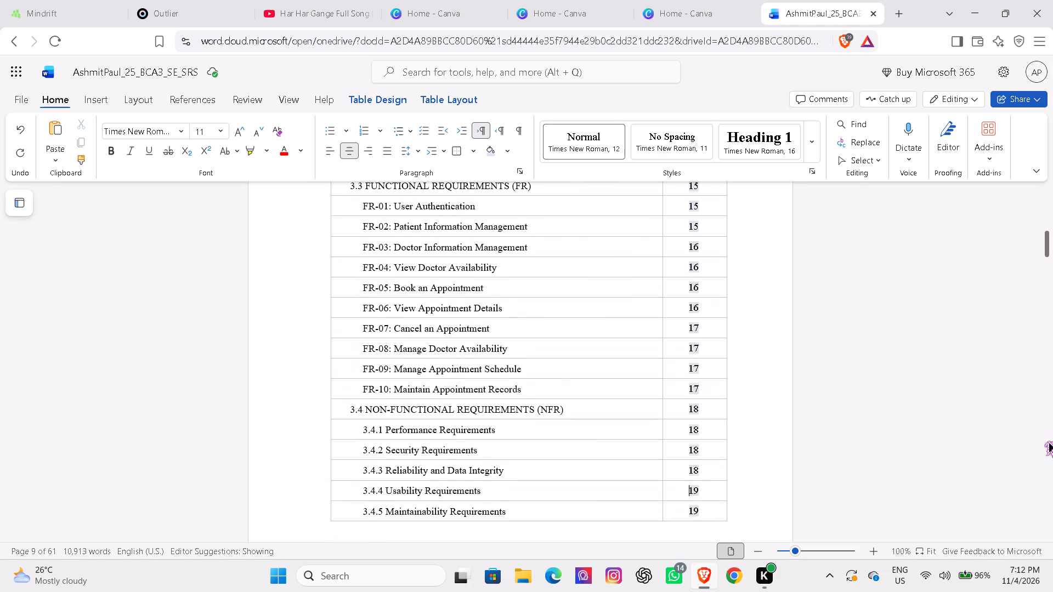
Check the contents entries and page numbers for chapters 4 and 5 and the start of chapter 6, through 6.1.2 Validation.
key("Down")
key("Down")
key("Down")
key("Down")
key("Down")
key("Down")
key("Down")
key("Down")
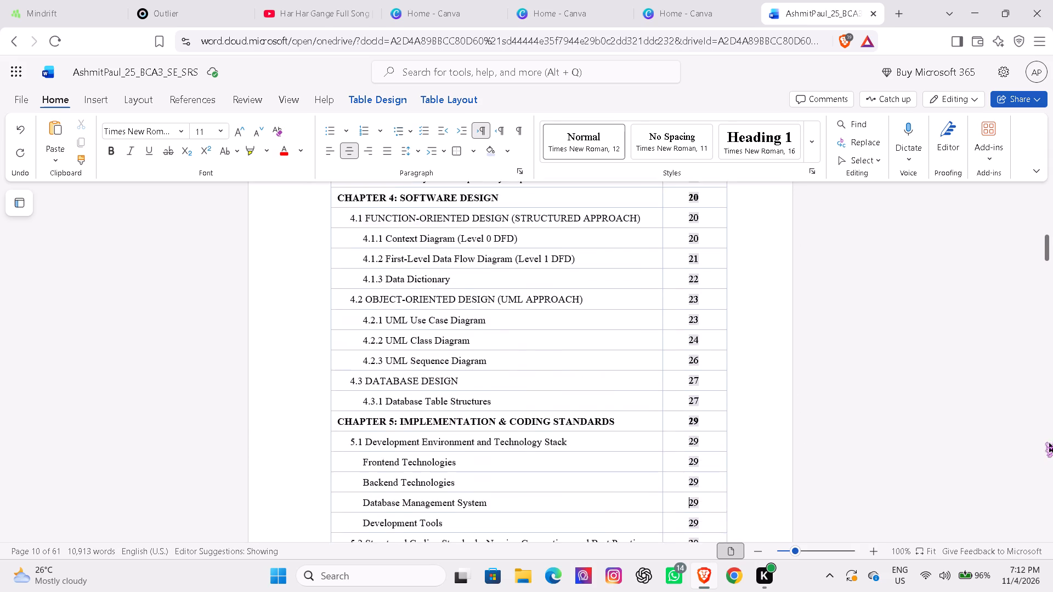
key("Down")
key("Down")
key("Down")
key("Down")
key("Down")
key("Down")
key("Down")
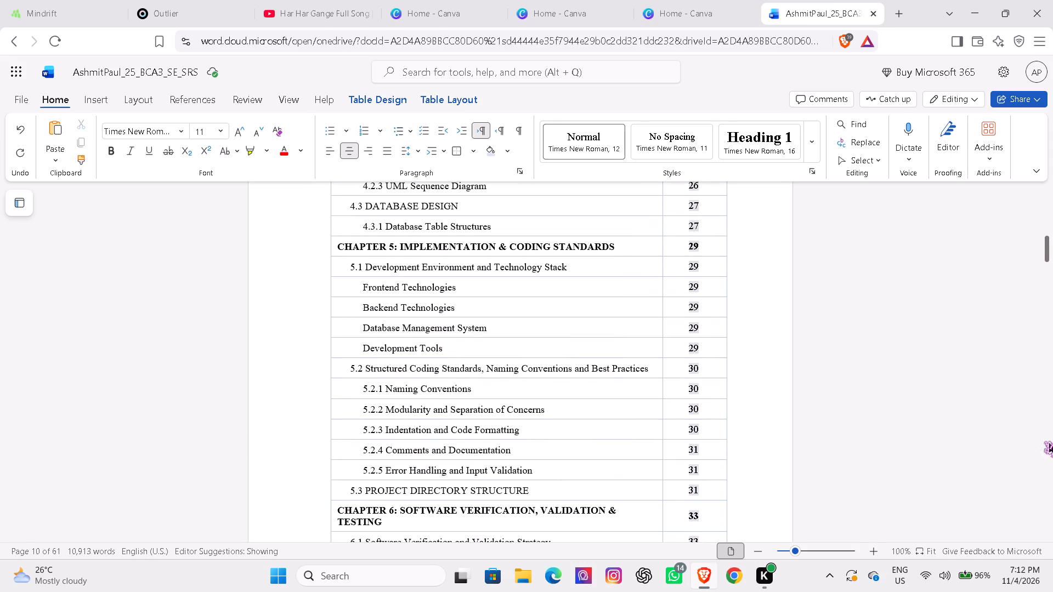
key("Down")
key("Down")
key("Down")
key("Down")
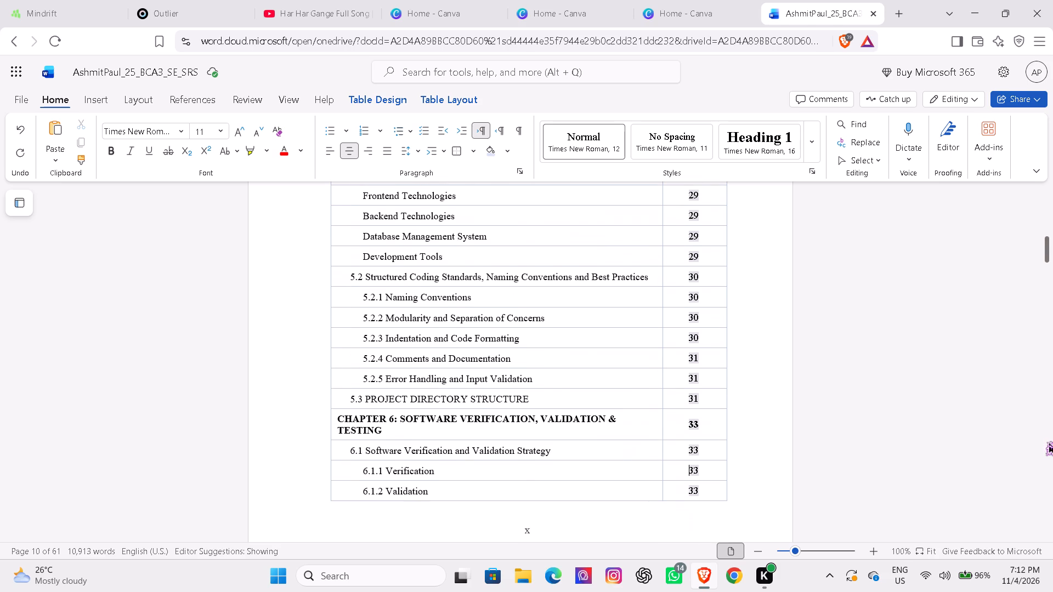
Inspect the remaining chapter 6 contents entries, from 6.2 Black Box Testing Techniques to 6.4.3 System Testing, and the chapter 7 entries.
key("Down")
key("Down")
key("Down")
key("Down")
key("Down")
key("Down")
key("Down")
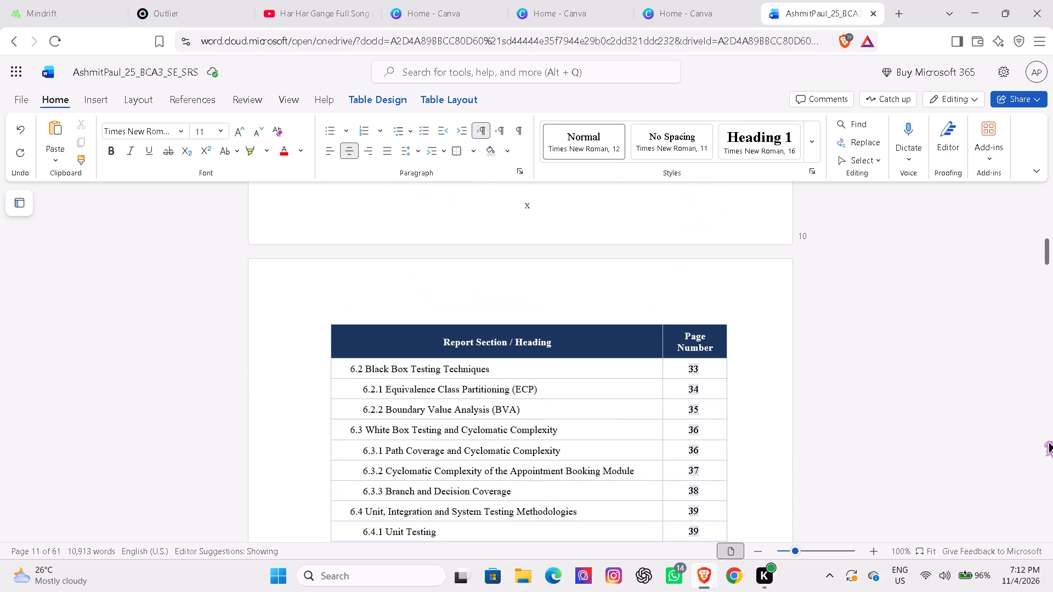
key("Down")
key("Down")
key("Down")
key("Down")
key("Down")
key("Down")
key("Down")
key("Down")
key("Down")
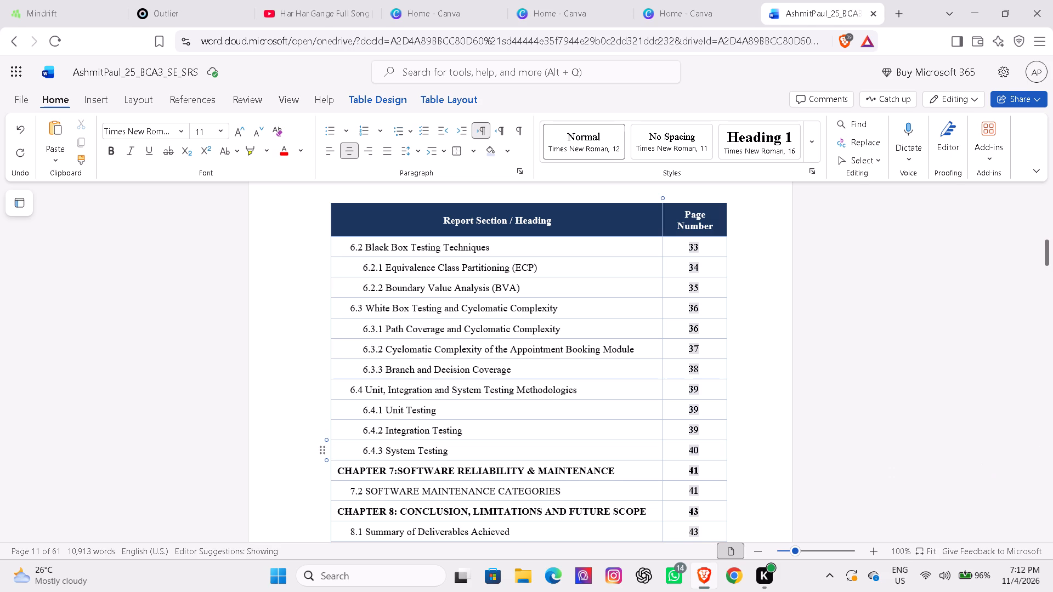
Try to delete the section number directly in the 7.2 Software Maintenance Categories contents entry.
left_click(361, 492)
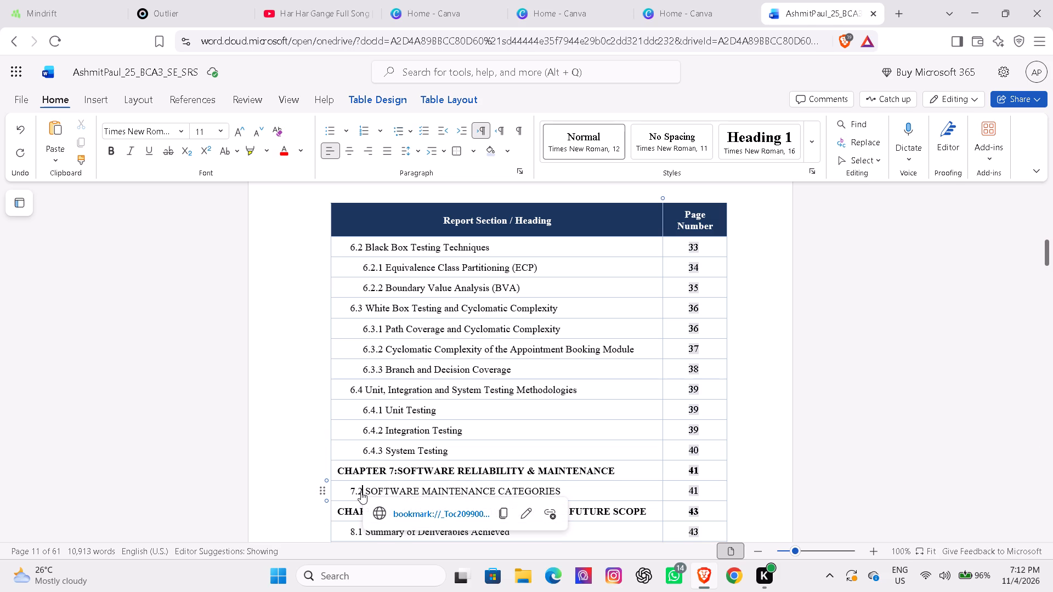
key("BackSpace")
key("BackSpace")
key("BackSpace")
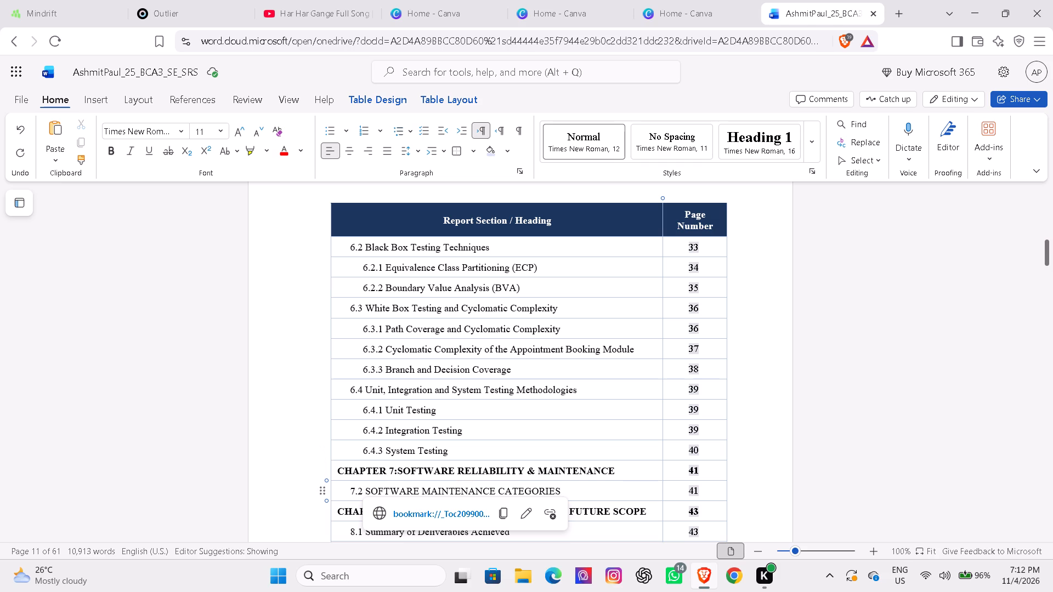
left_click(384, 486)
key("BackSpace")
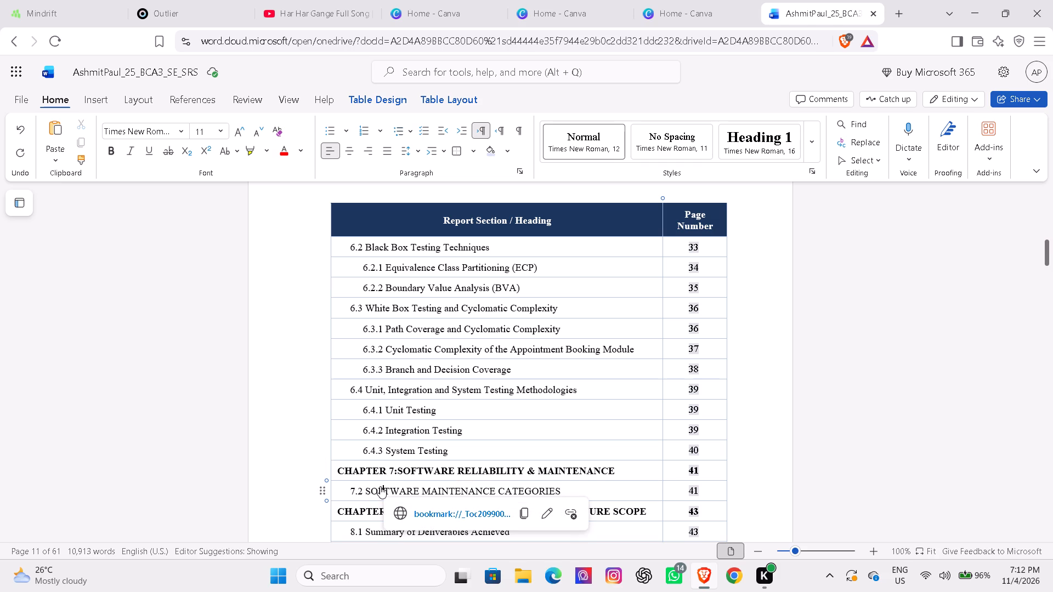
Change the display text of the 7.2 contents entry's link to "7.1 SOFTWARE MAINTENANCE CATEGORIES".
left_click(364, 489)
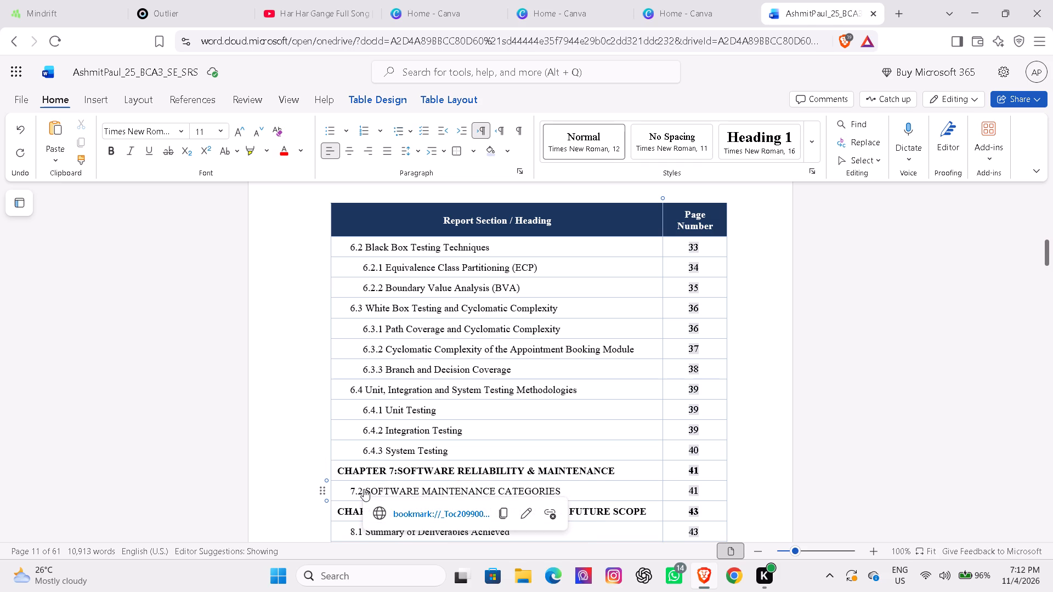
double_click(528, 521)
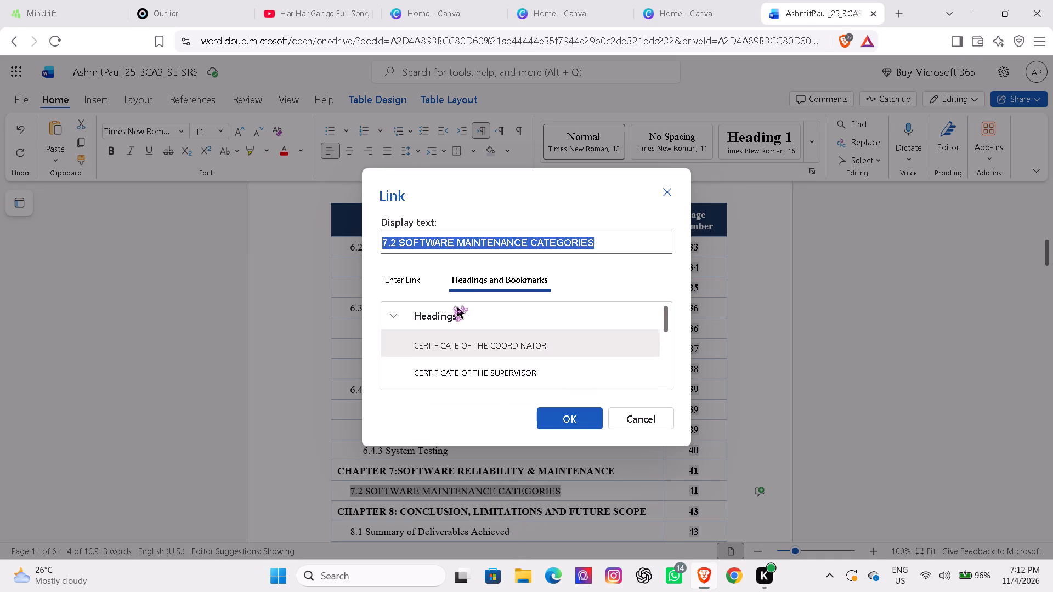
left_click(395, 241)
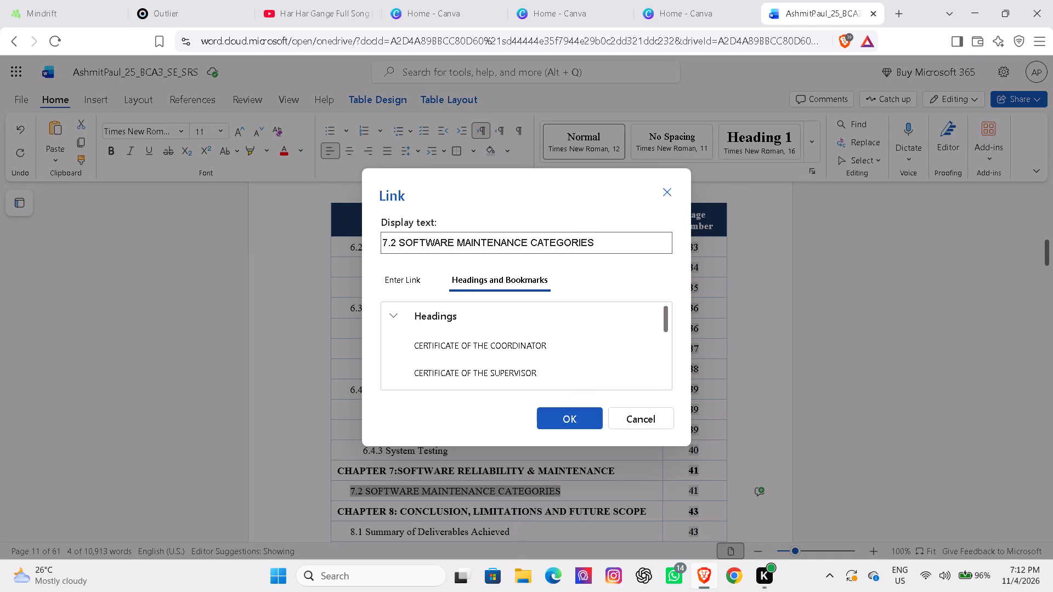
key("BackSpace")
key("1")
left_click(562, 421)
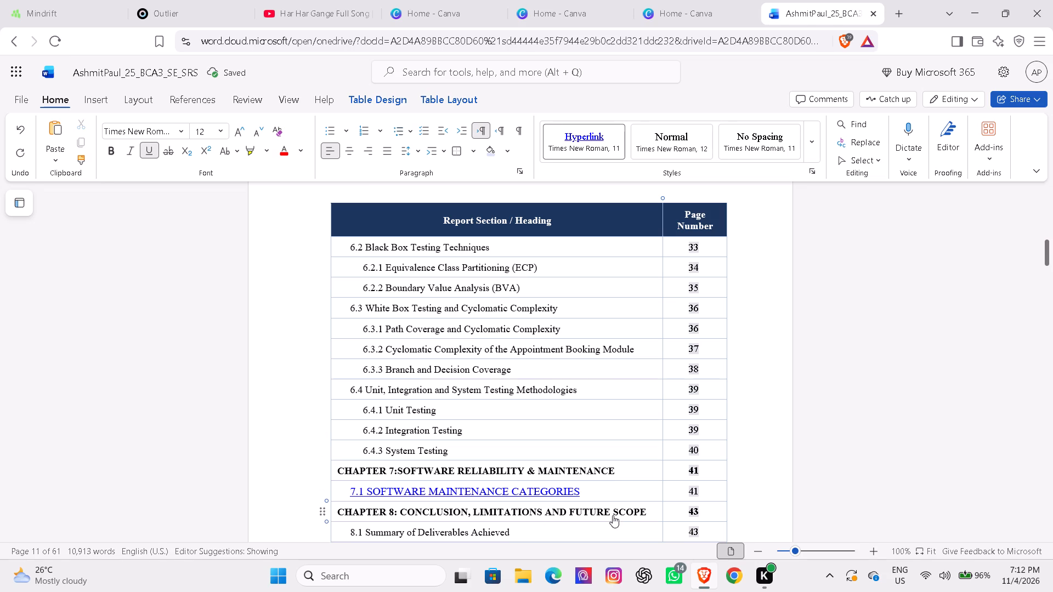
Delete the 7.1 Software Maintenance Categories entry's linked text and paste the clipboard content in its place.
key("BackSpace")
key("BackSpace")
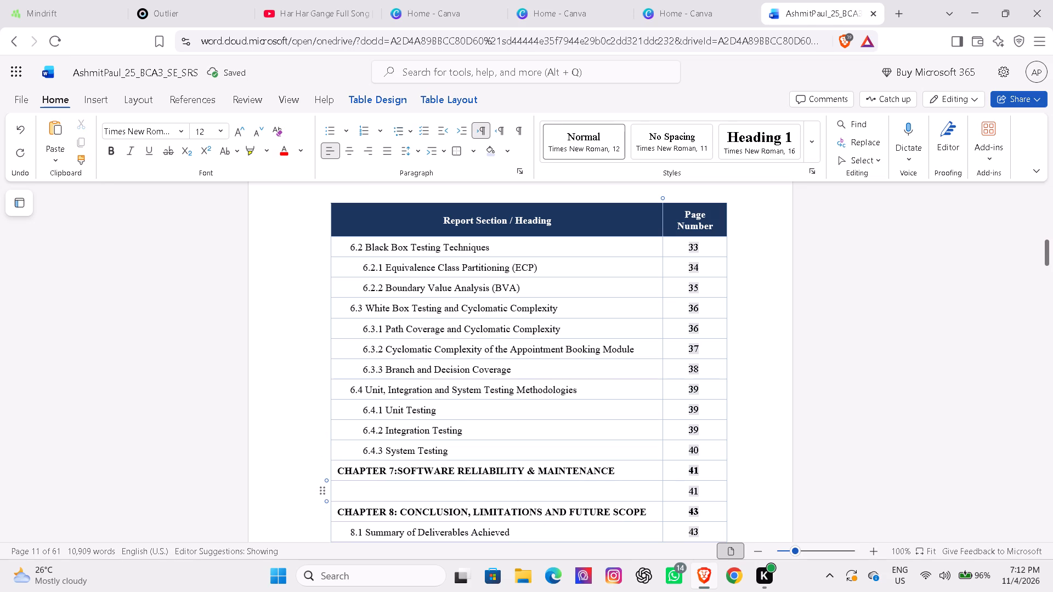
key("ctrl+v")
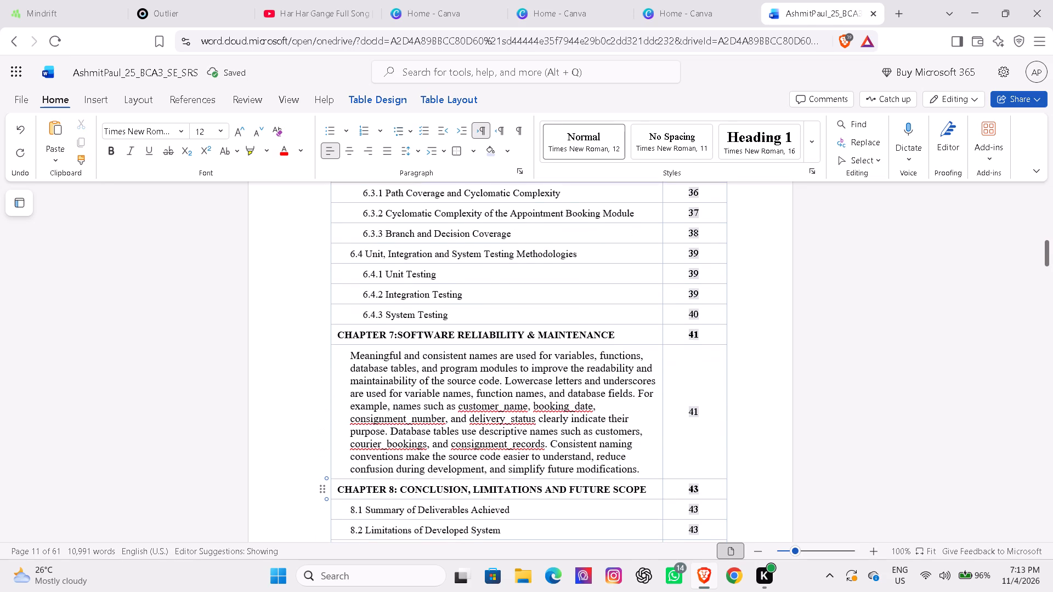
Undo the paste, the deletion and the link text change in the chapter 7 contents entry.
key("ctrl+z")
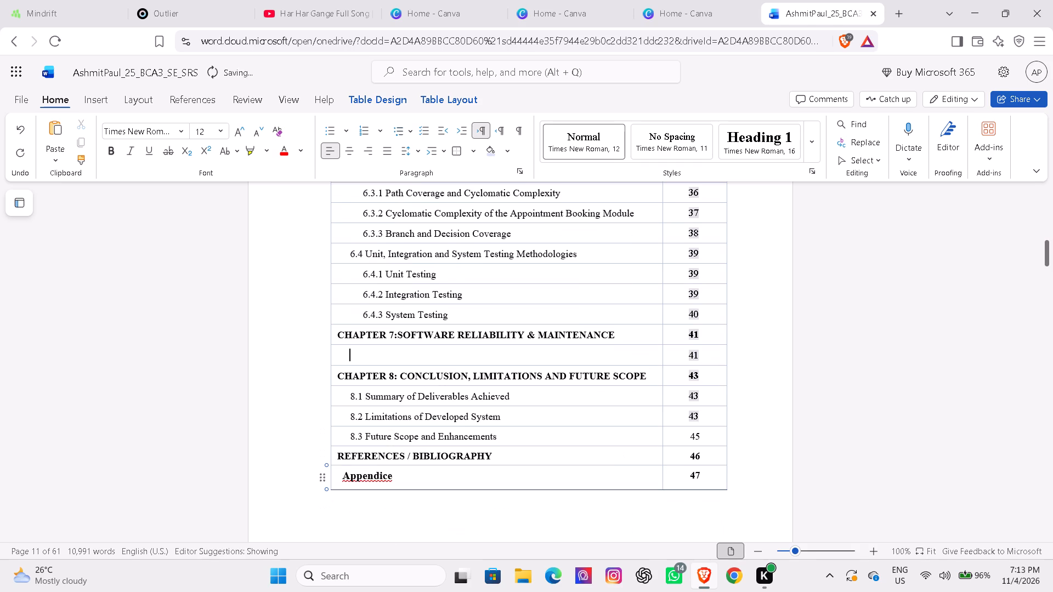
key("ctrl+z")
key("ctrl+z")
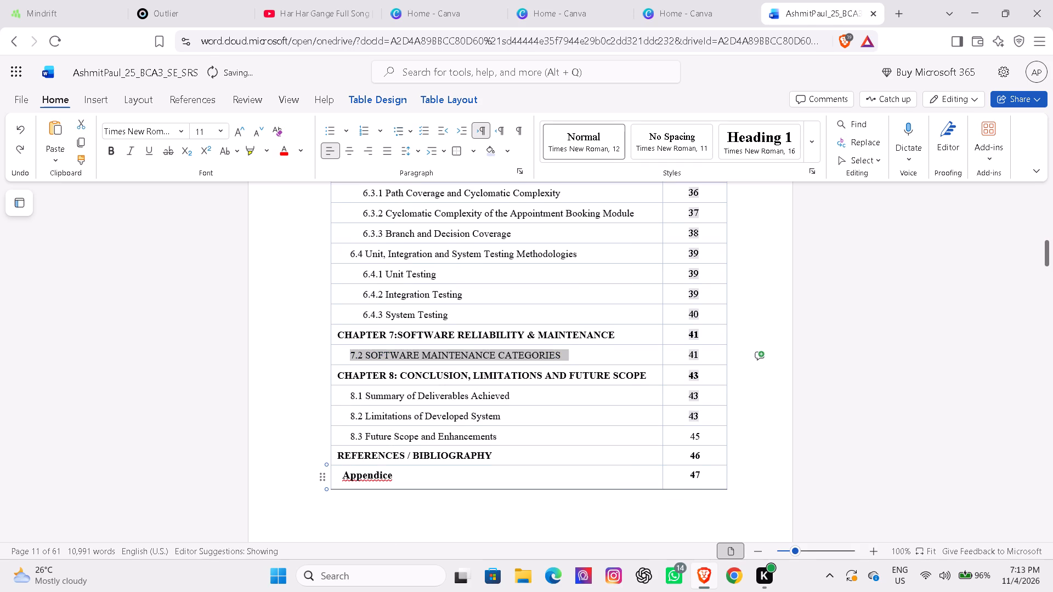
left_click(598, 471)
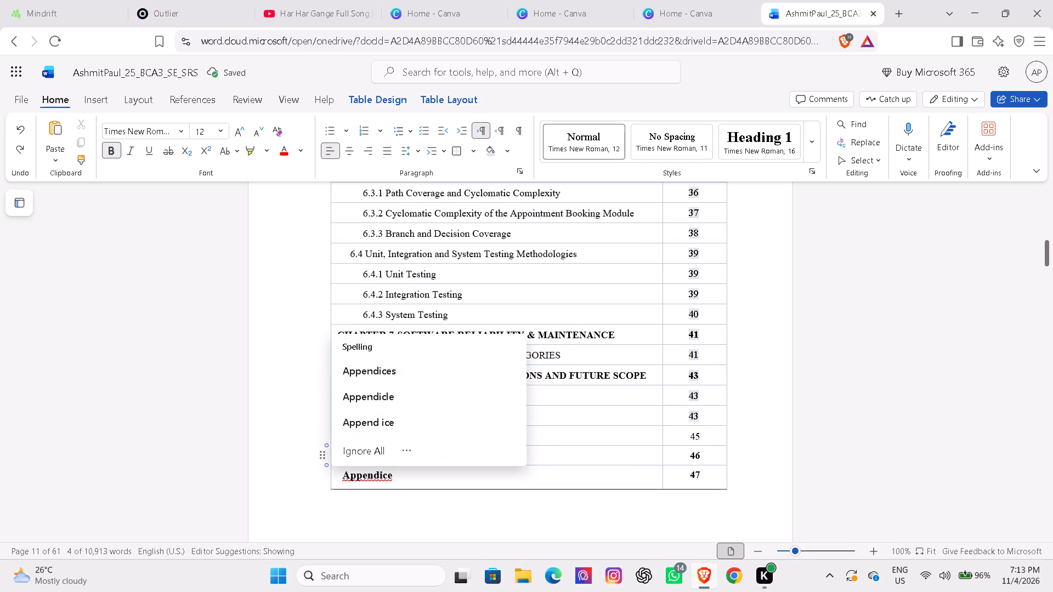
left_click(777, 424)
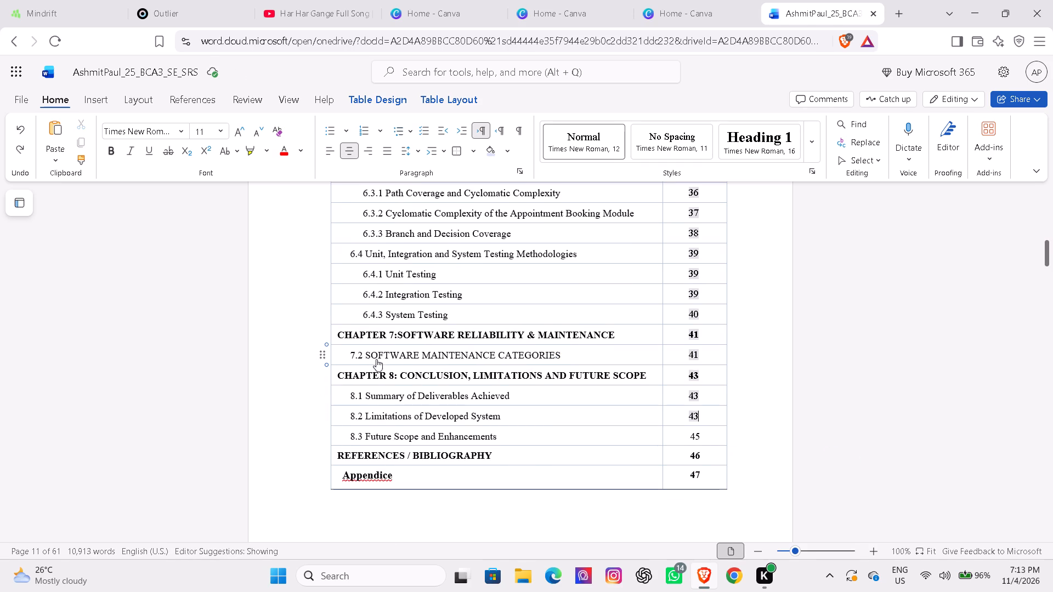
Edit the link of the 7.2 contents entry so its display text reads "7.1 SOFTWARE MAINTENANCE CATEGORIES".
left_click(364, 355)
left_click(519, 385)
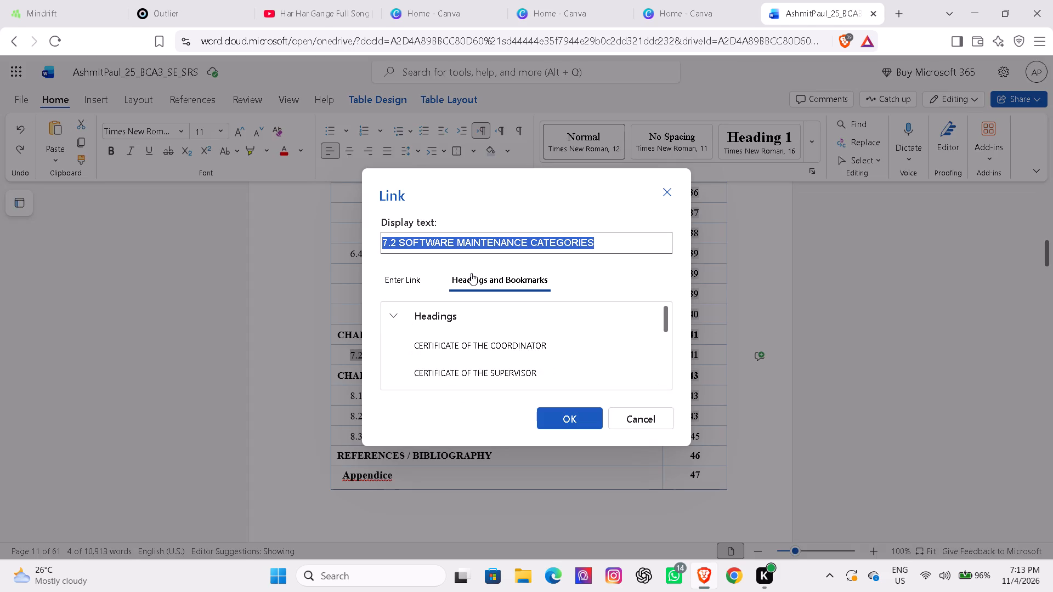
left_click(398, 239)
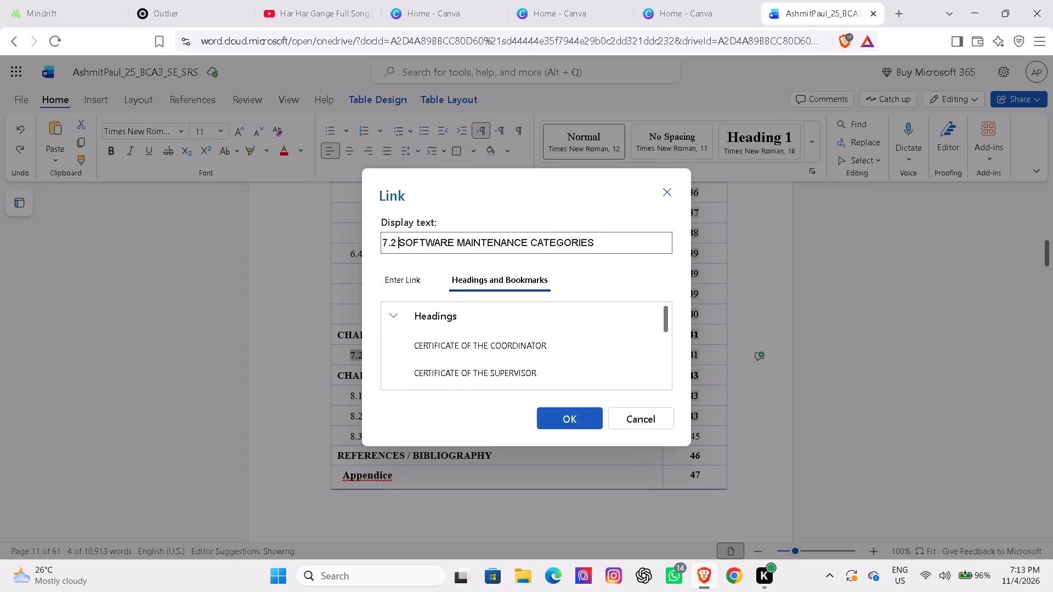
left_click(394, 242)
key("BackSpace")
key("1")
left_click(548, 412)
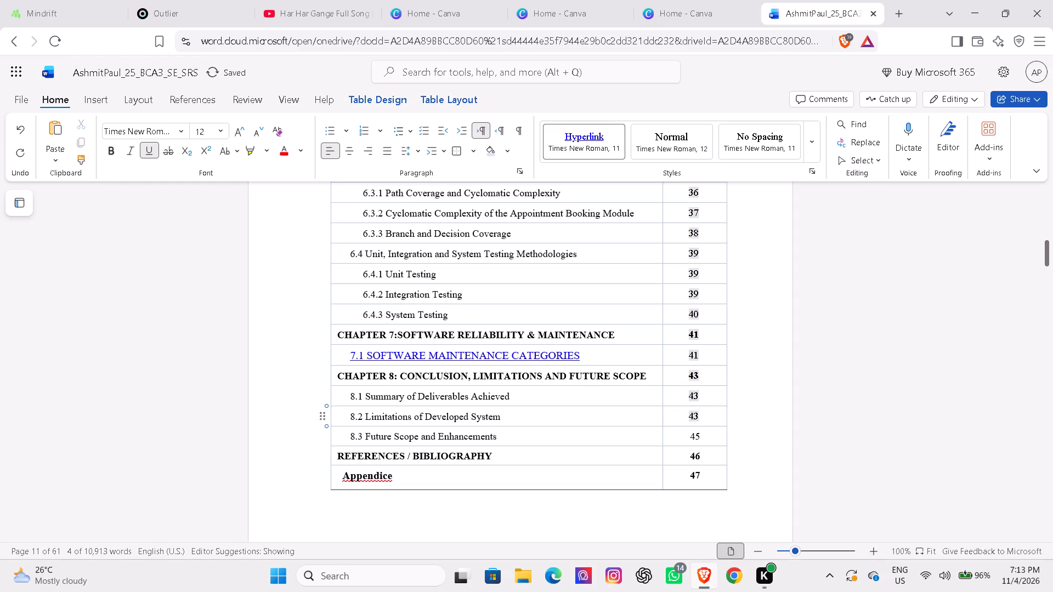
Remove the hyperlink from the 7.1 Software Maintenance Categories contents entry, keeping its text.
right_click(567, 352)
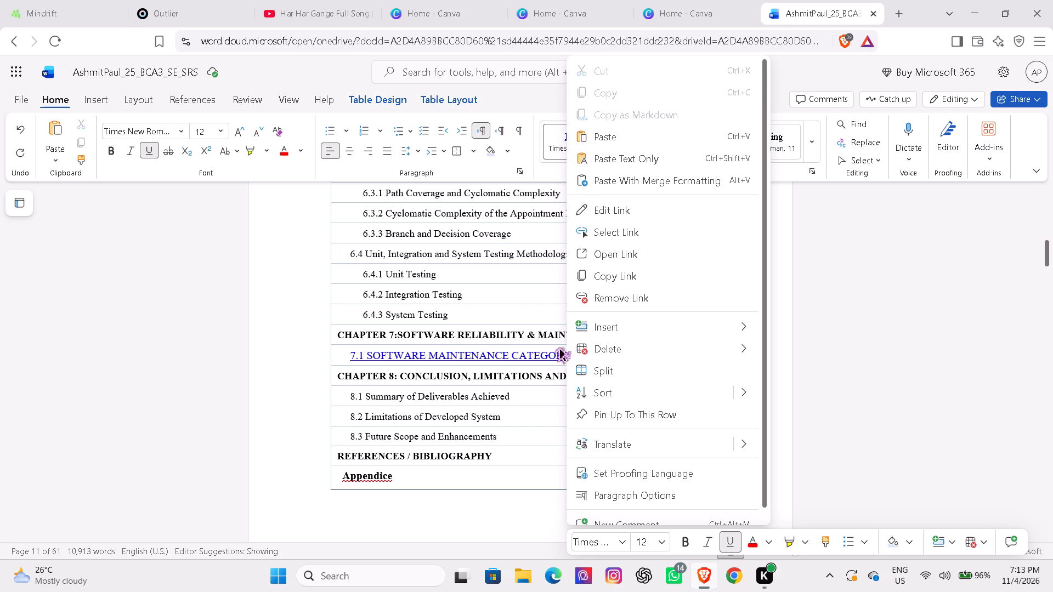
left_click(553, 351)
left_click(559, 354)
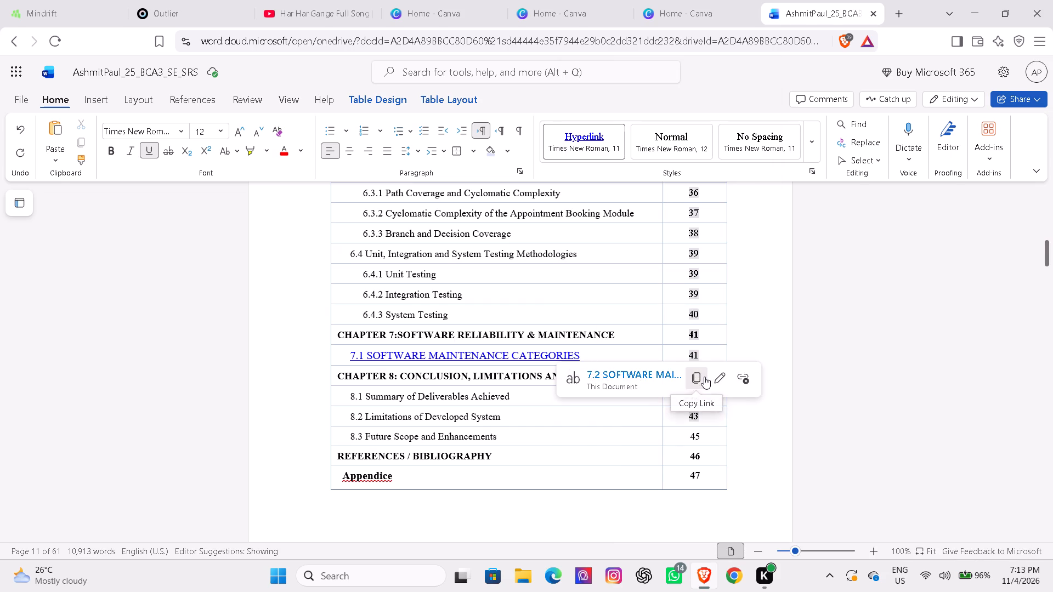
left_click(748, 380)
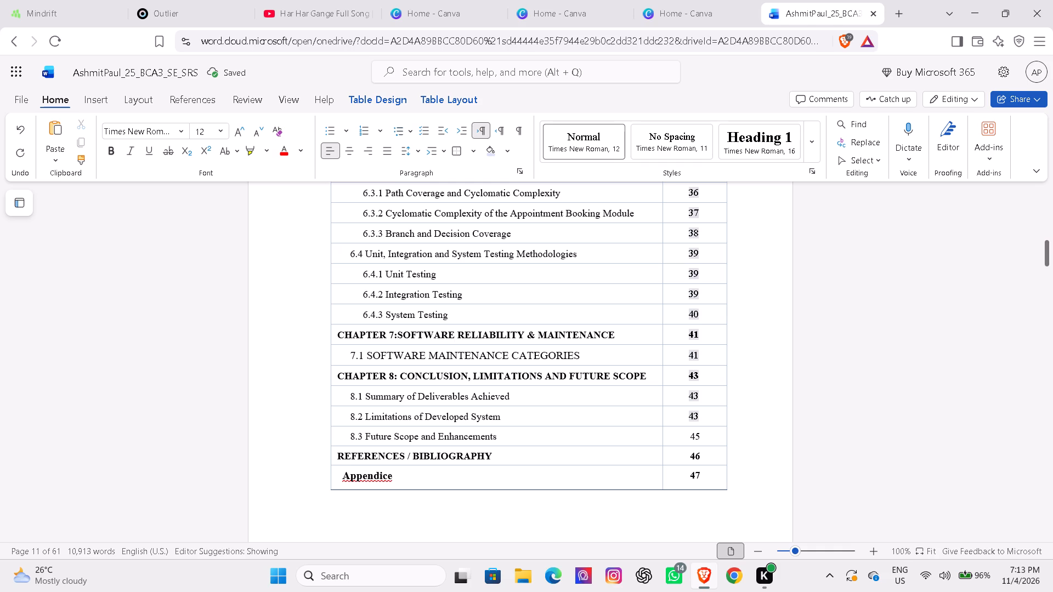
Set the font size of the 7.1 Software Maintenance Categories contents entry to 11.
left_click(416, 396)
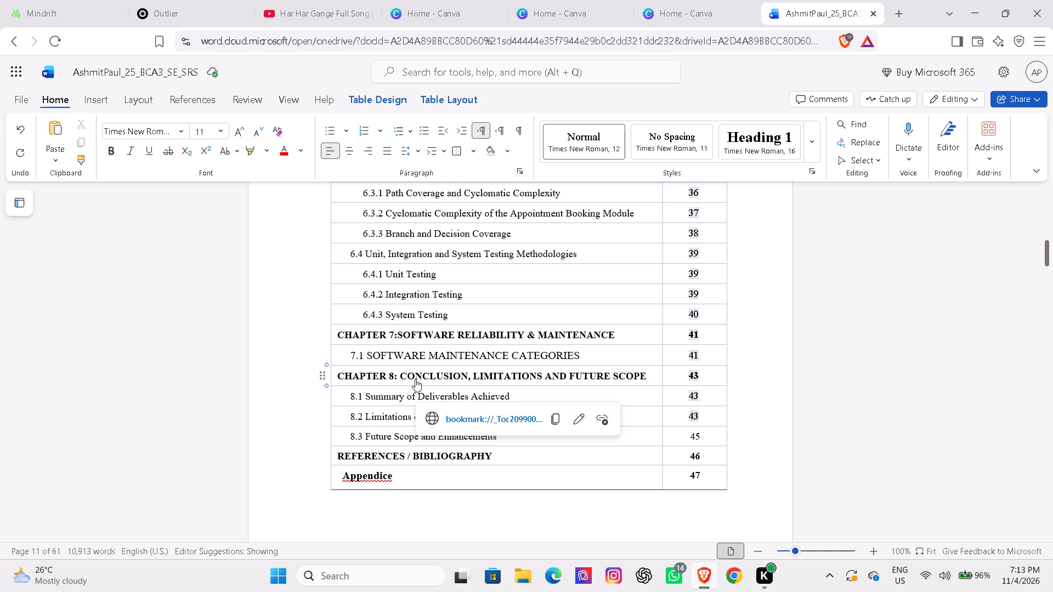
left_click(403, 356)
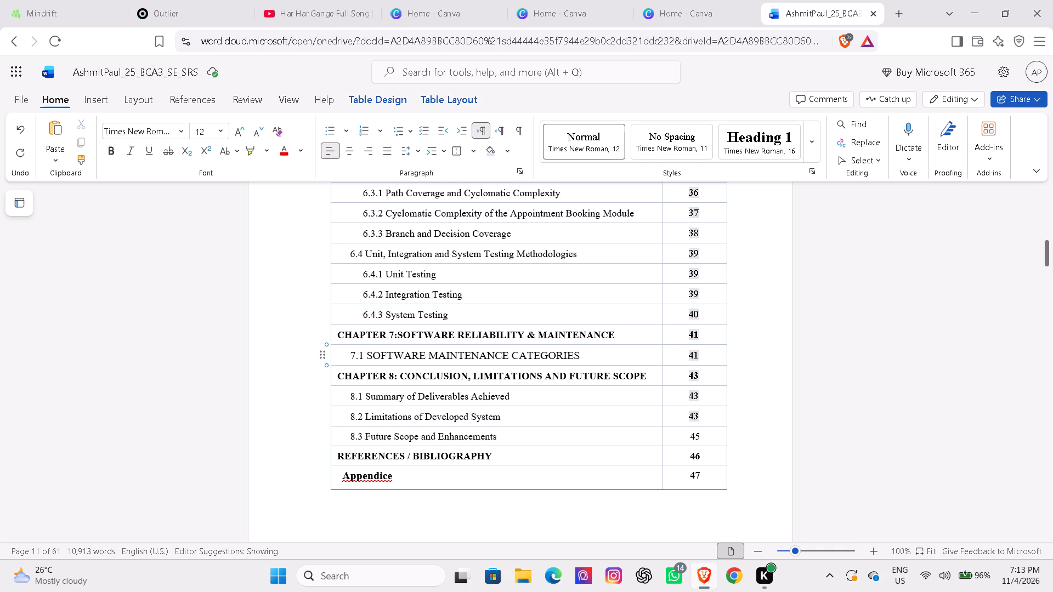
left_click_drag(350, 352, 425, 351)
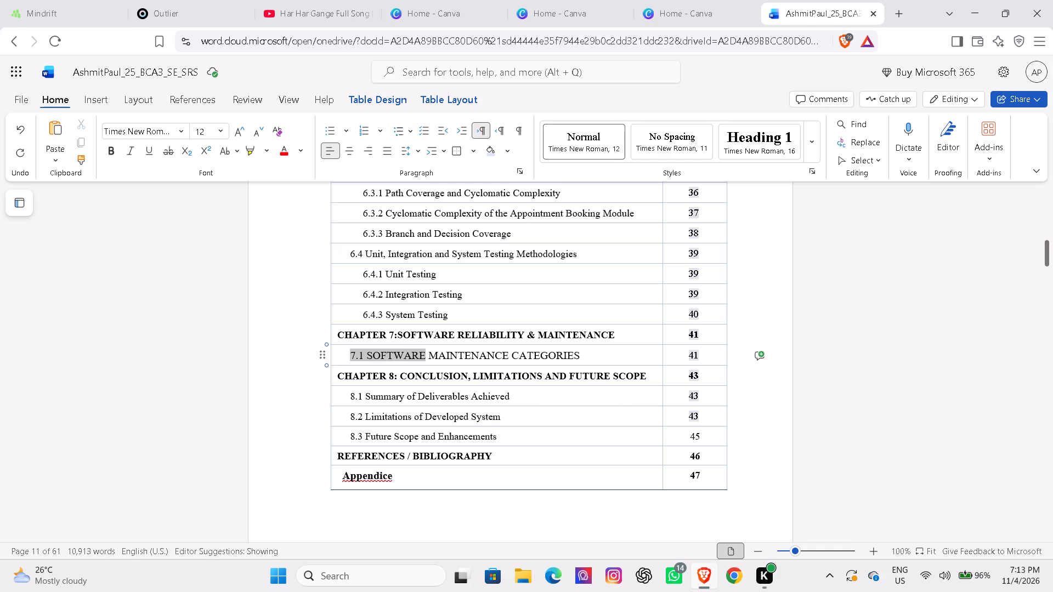
left_click_drag(425, 351, 587, 353)
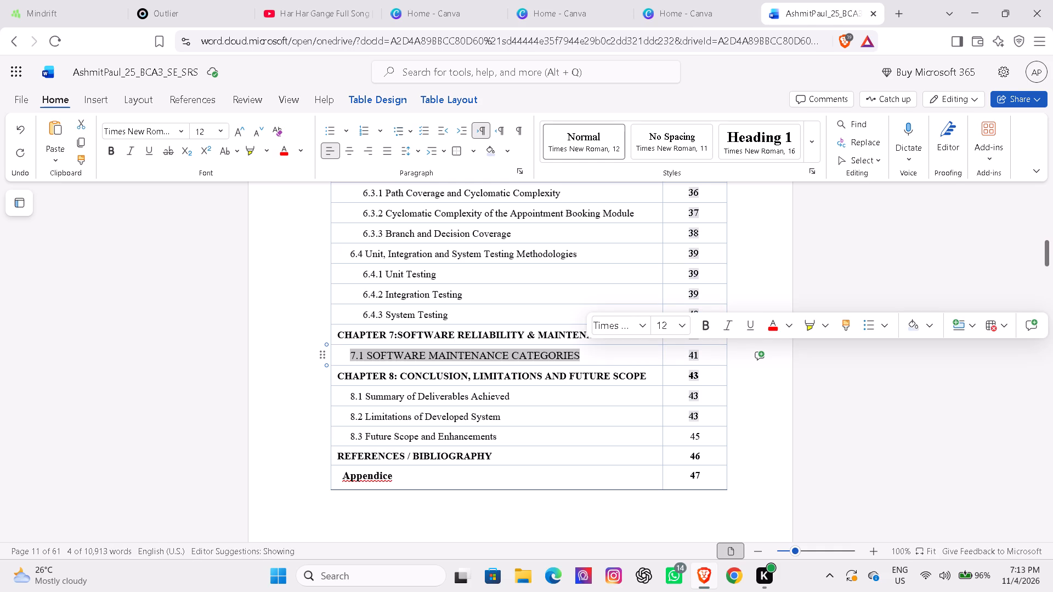
left_click(679, 332)
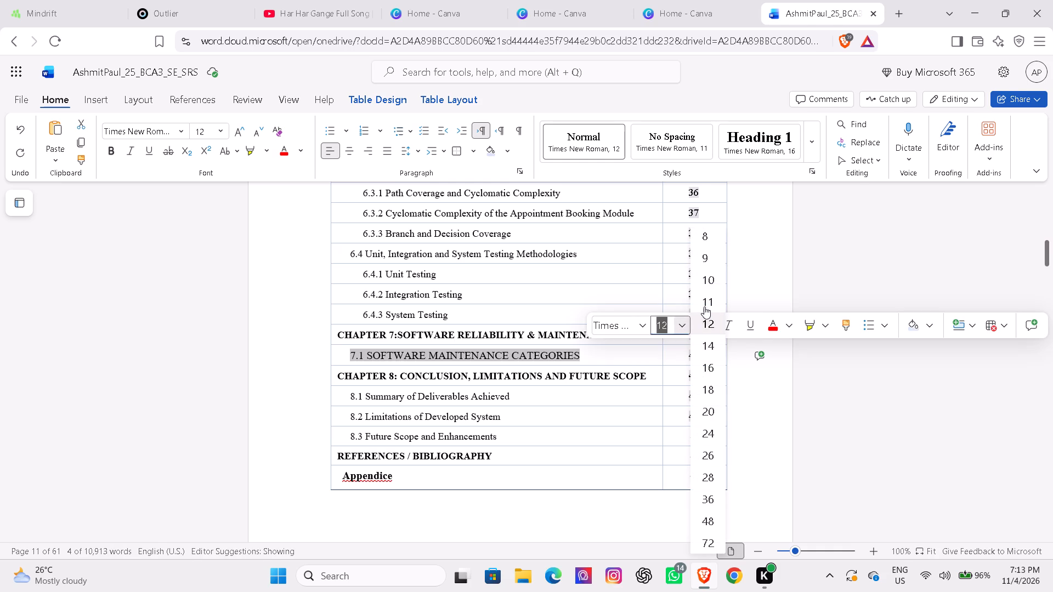
left_click(703, 306)
left_click(612, 414)
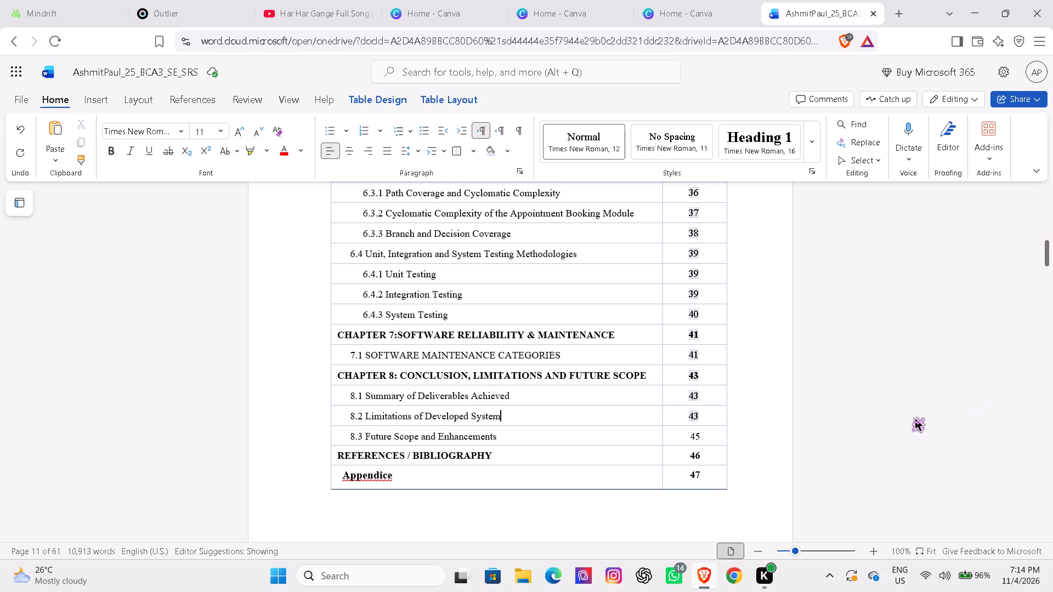
Examine the end of chapter 7 and how its text flows onto the page before Chapter 8.
left_click_drag(1052, 262, 1051, 448)
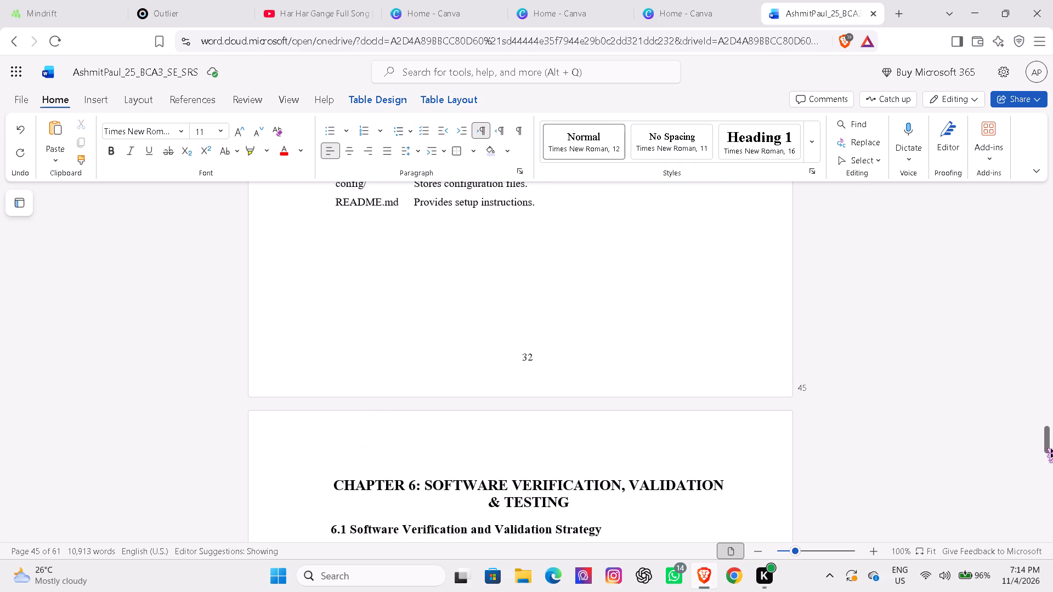
left_click_drag(1051, 448, 1052, 504)
left_click(1051, 491)
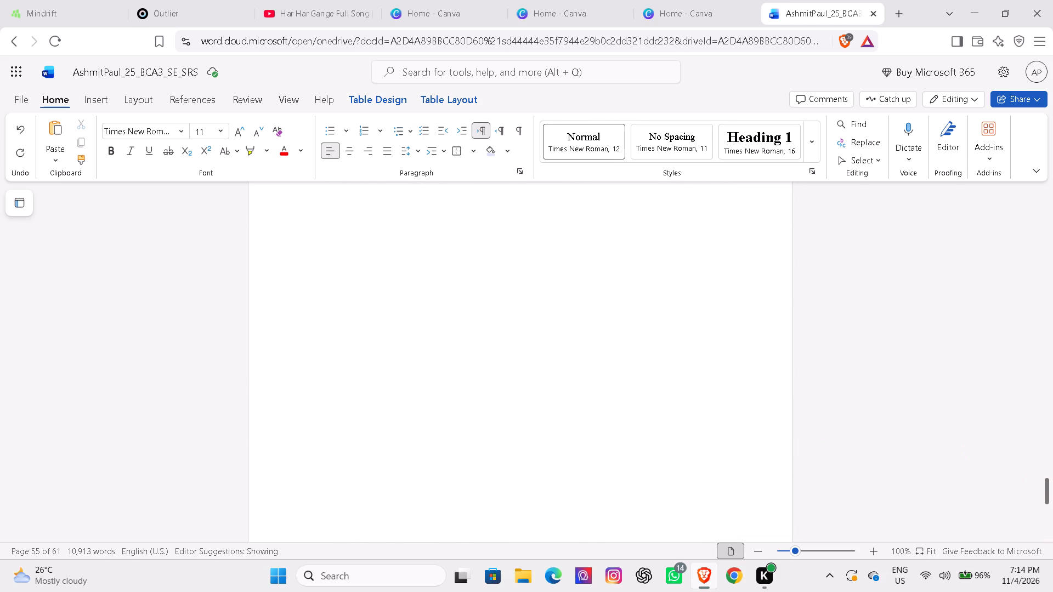
left_click(744, 403)
key("Down")
key("Down")
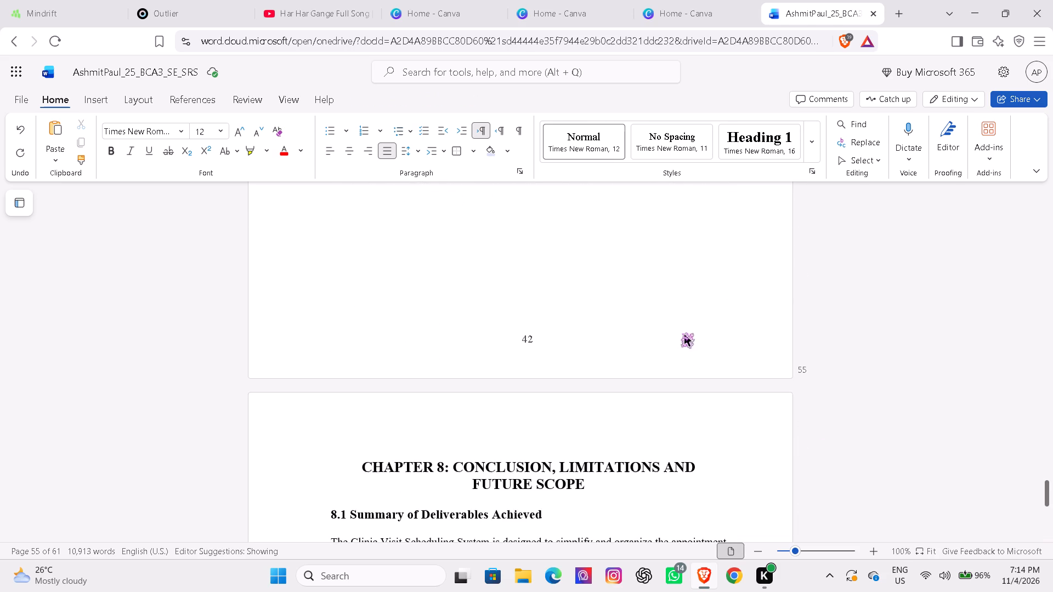
key("Up")
key("Up")
key("Up")
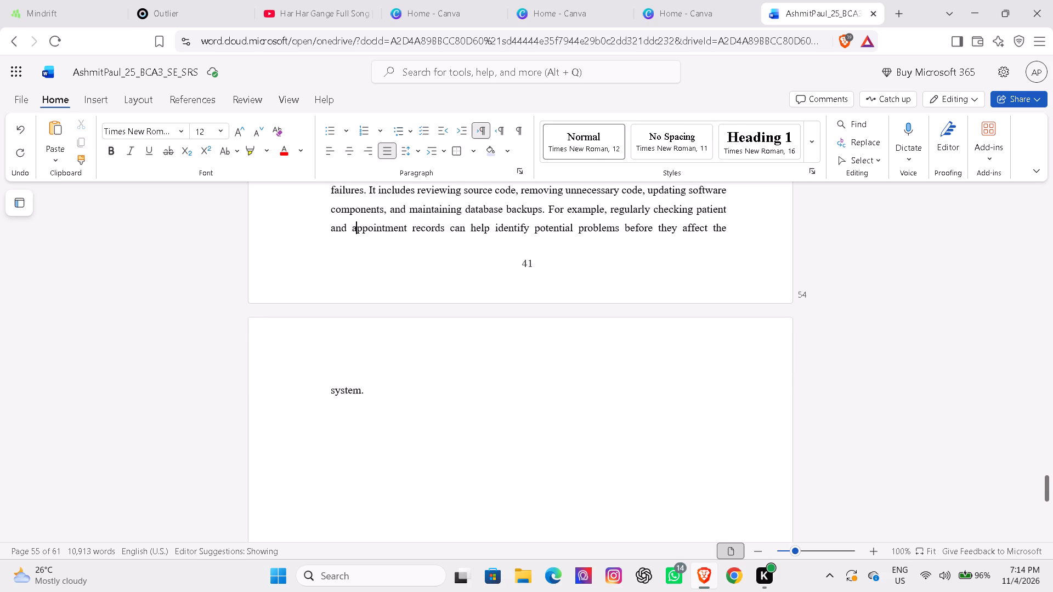
key("Up")
key("Up")
key("Up")
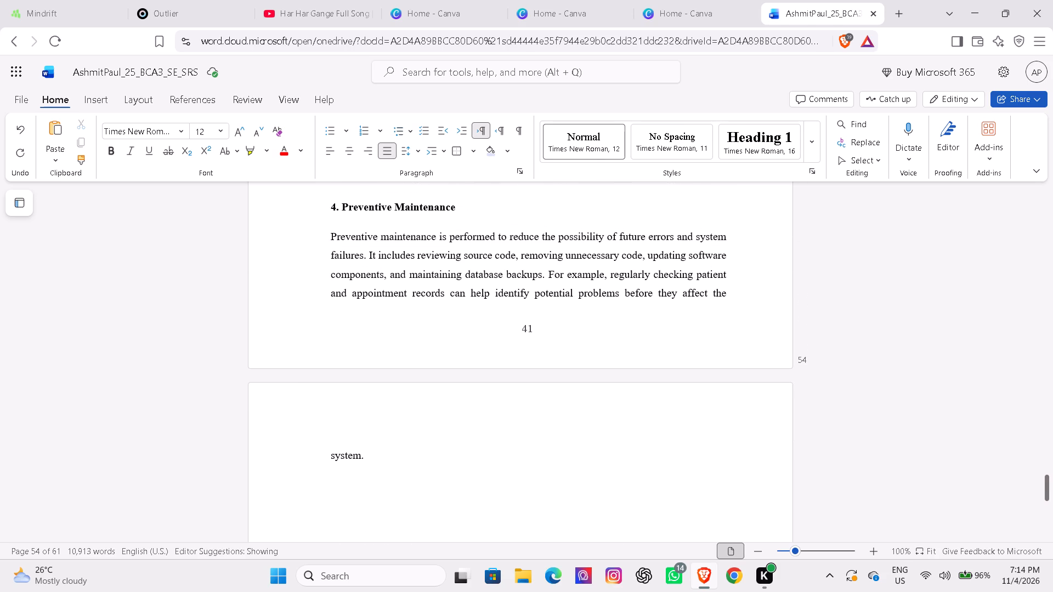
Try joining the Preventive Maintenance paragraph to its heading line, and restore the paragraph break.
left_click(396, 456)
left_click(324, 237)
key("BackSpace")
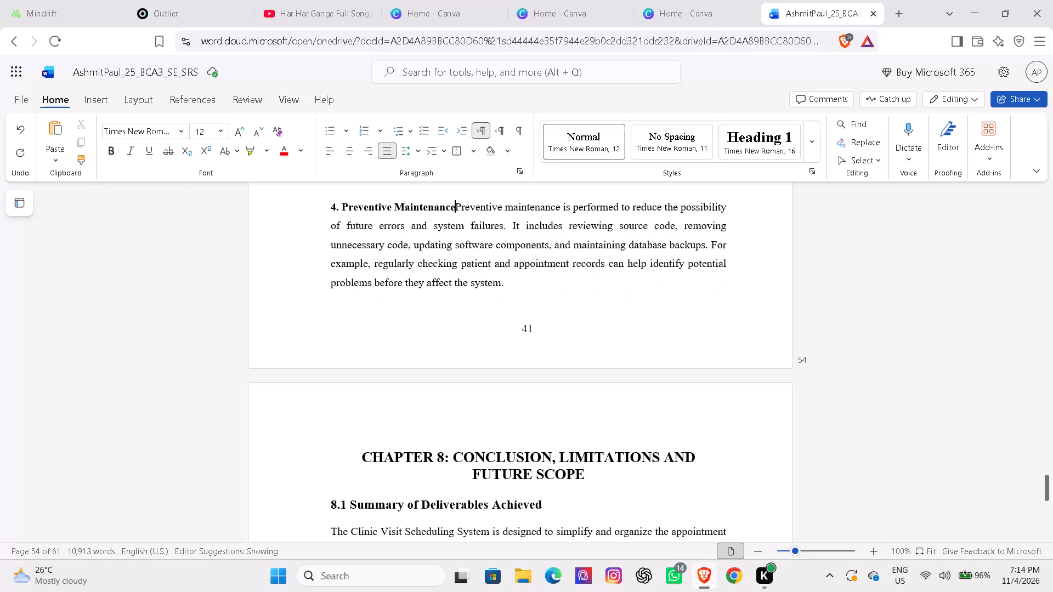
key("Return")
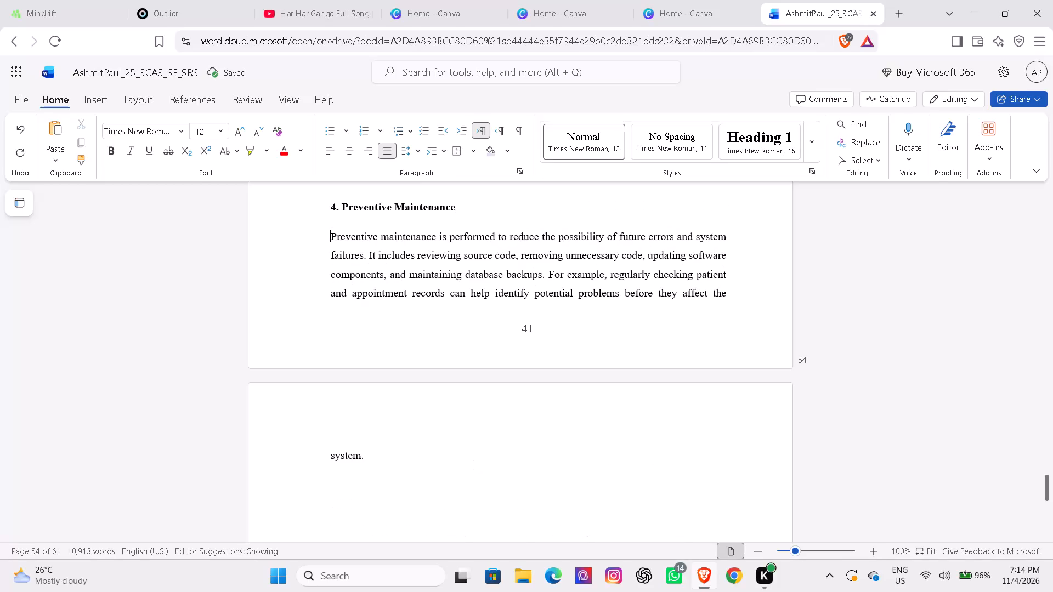
Delete the empty line above the "2. Adaptive Maintenance" heading in chapter 7.
key("Up")
key("Up")
key("Up")
key("Up")
key("Up")
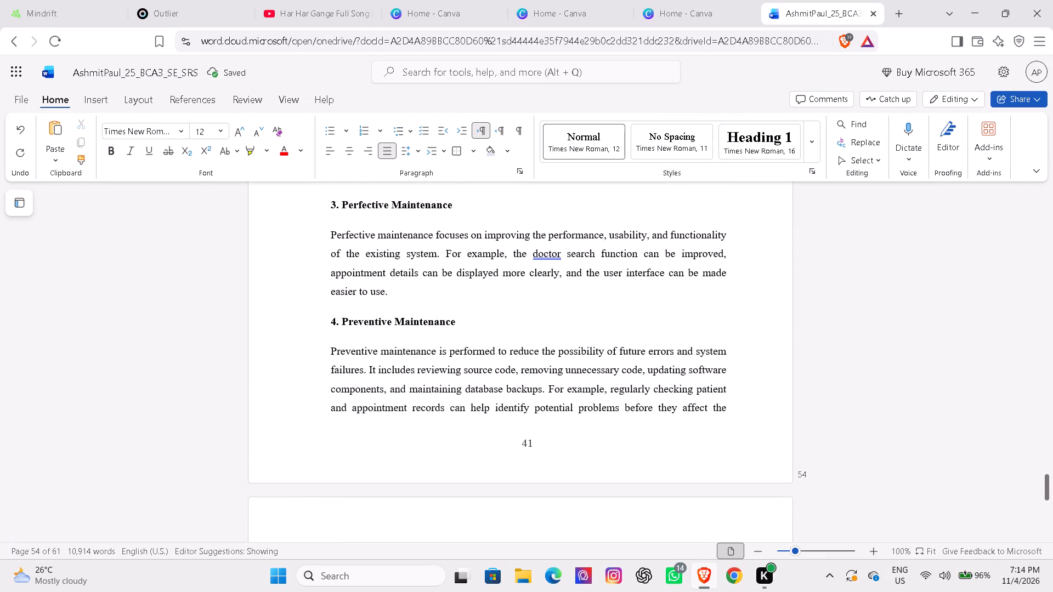
key("Up")
key("Up")
key("Up")
key("Up")
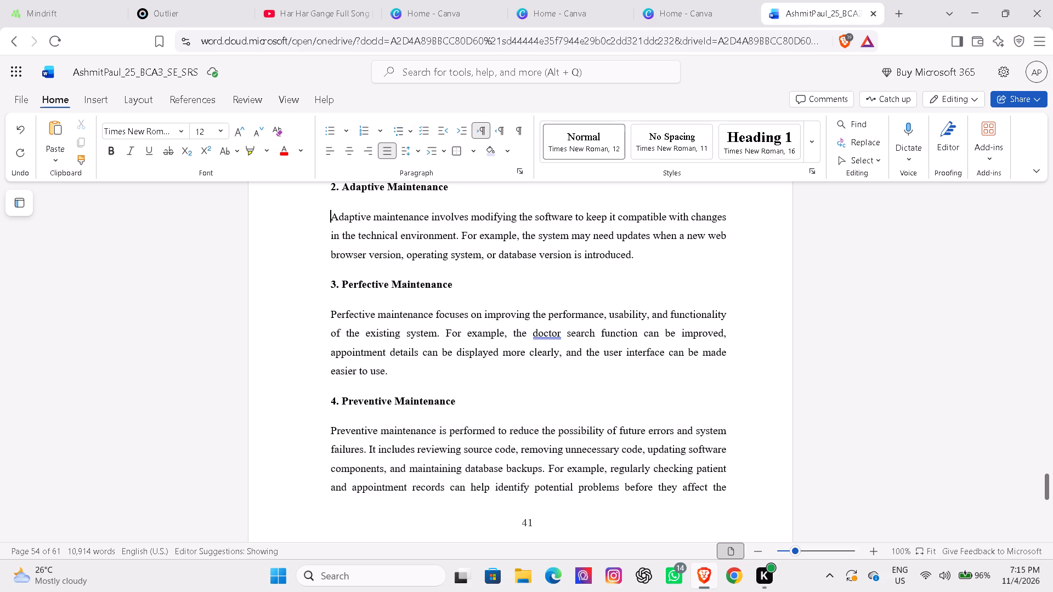
key("Up")
key("Up")
key("Up")
key("Up")
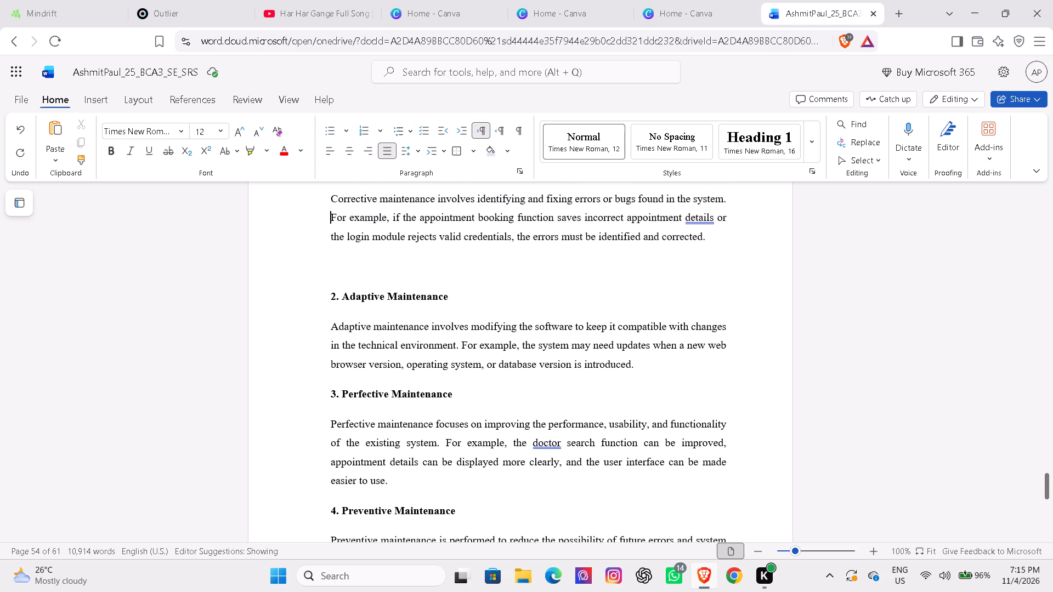
key("Up")
key("Up")
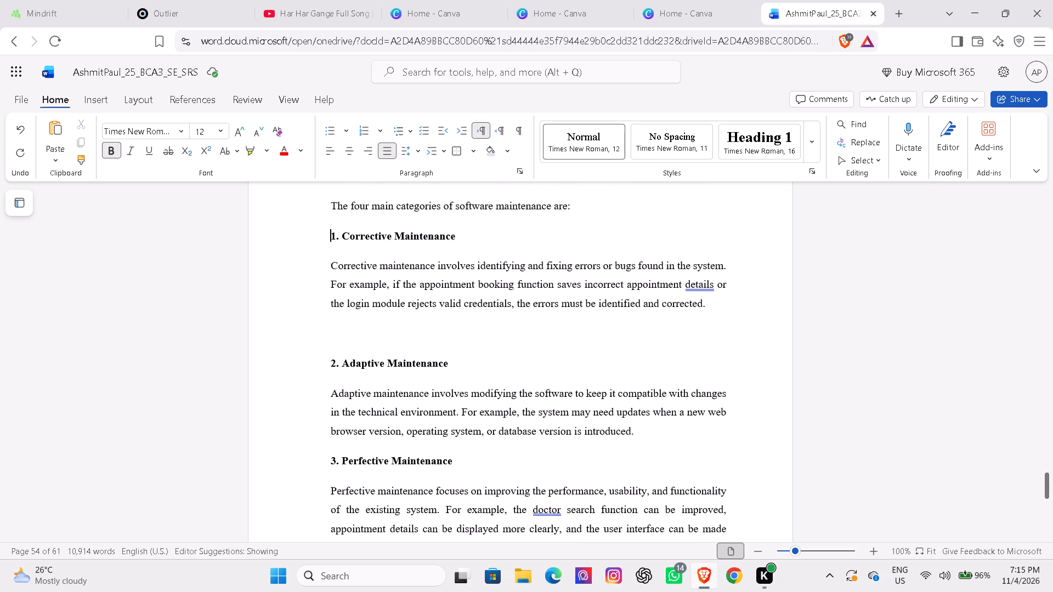
left_click(330, 358)
key("BackSpace")
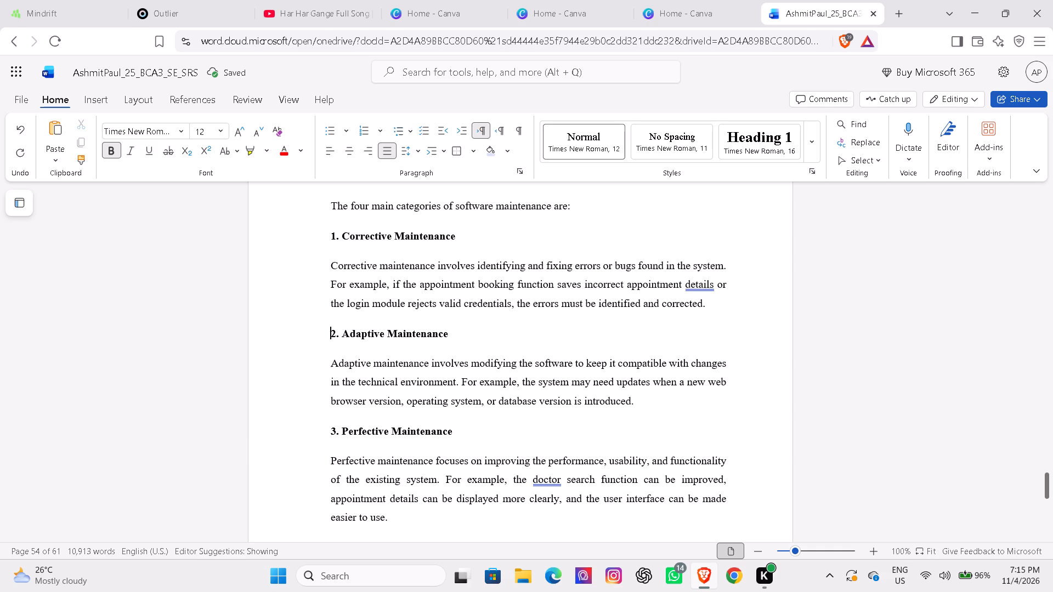
Check the page layout from the Adaptive Maintenance heading through the end of chapter 7 to the start of Chapter 8.
key("Down")
key("Down")
key("Down")
key("Down")
key("Down")
key("Down")
key("Down")
key("Down")
key("Down")
key("Down")
key("Down")
key("Down")
key("Down")
key("Down")
key("Down")
key("Down")
key("Down")
key("Down")
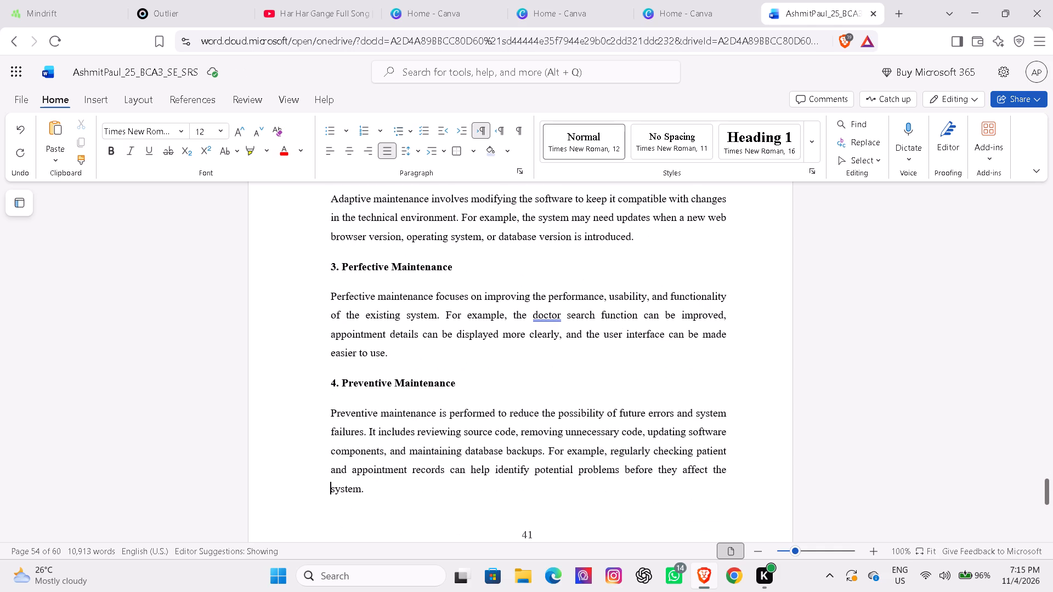
key("Down")
key("Down")
key("Down")
key("Down")
key("Down")
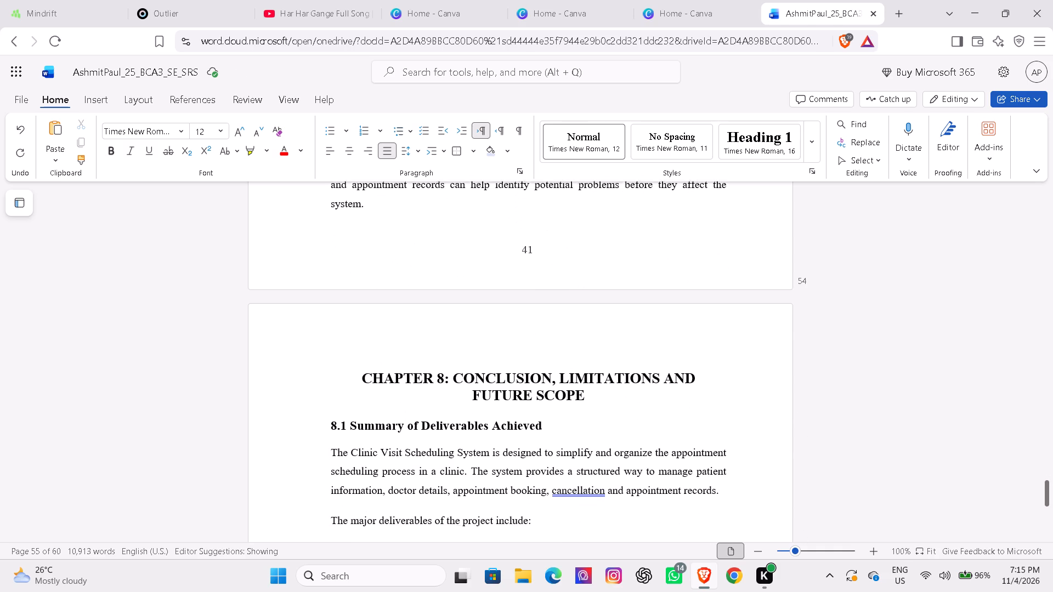
Review Chapter 8's deliverables, limitations and future scope sections and the pages they fall on.
key("Down")
key("Down")
key("Down")
key("Down")
key("Down")
key("Down")
key("Down")
key("Down")
key("Down")
key("Down")
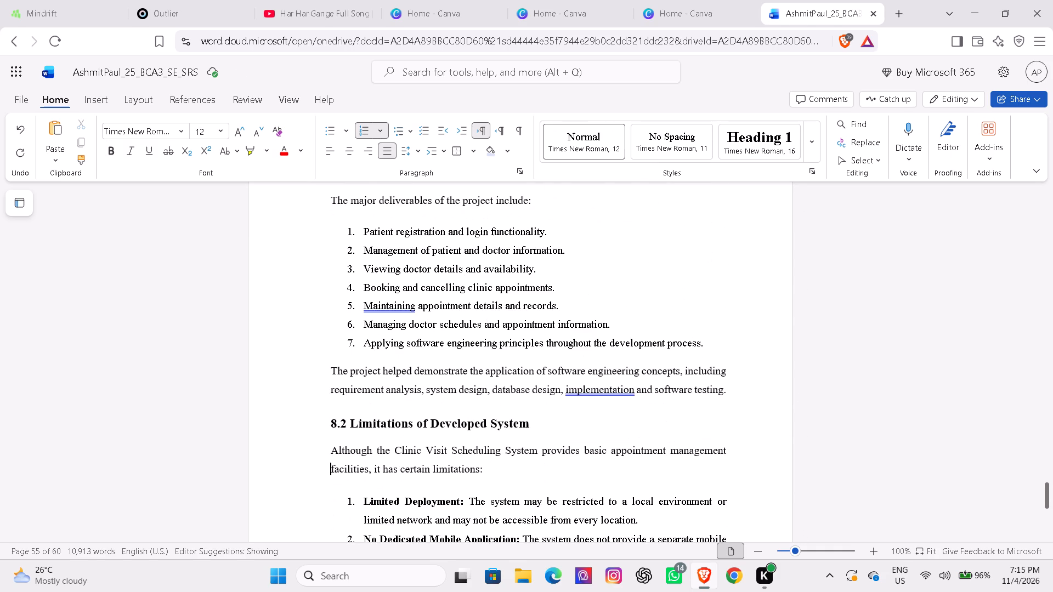
key("Down")
key("Down")
key("Down")
key("Down")
key("Down")
key("Down")
key("Down")
key("Down")
key("Down")
key("Down")
key("Down")
key("Down")
key("Down")
key("Down")
key("Down")
key("Down")
key("Down")
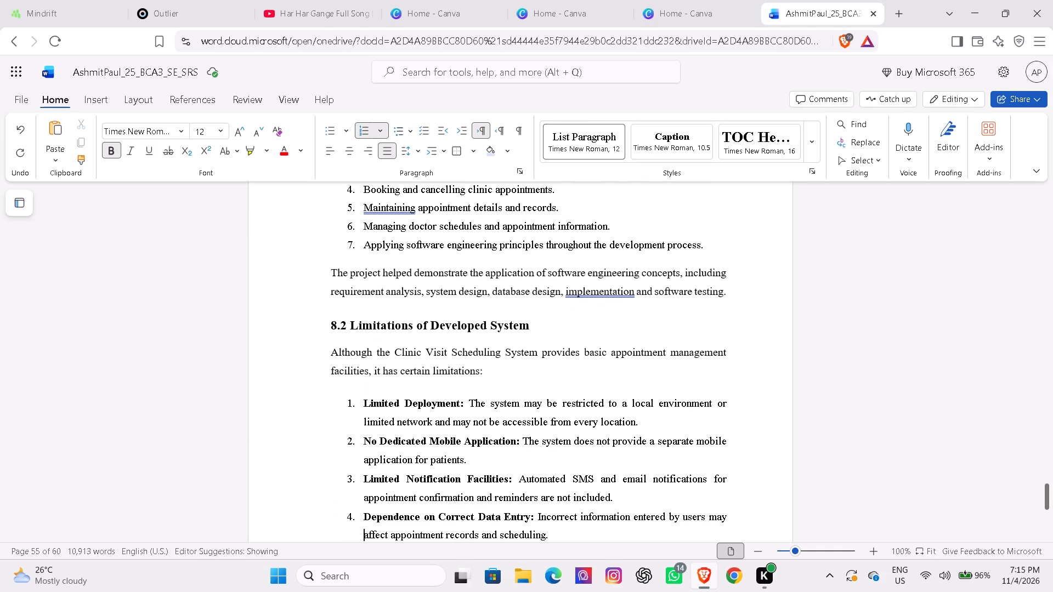
key("Down")
key("Down")
key("Down")
key("Down")
key("Down")
key("Down")
key("Down")
key("Down")
key("Down")
key("Down")
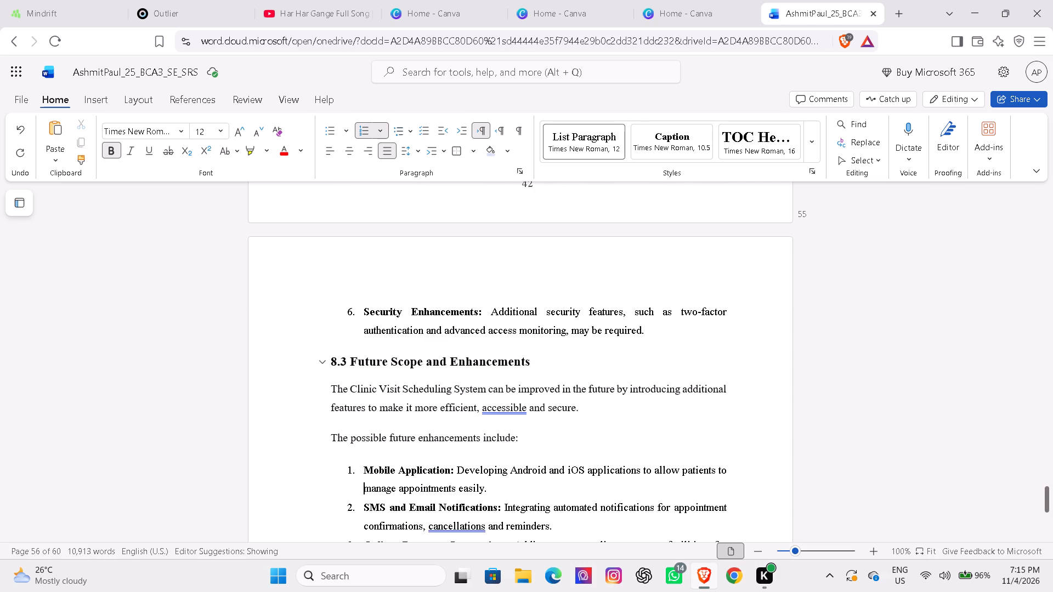
key("Down")
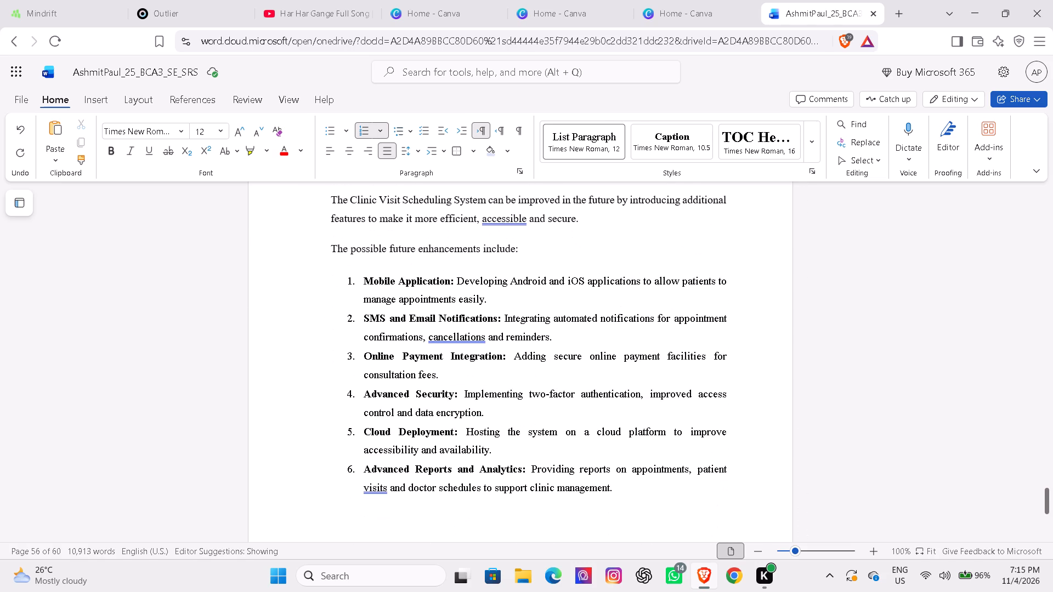
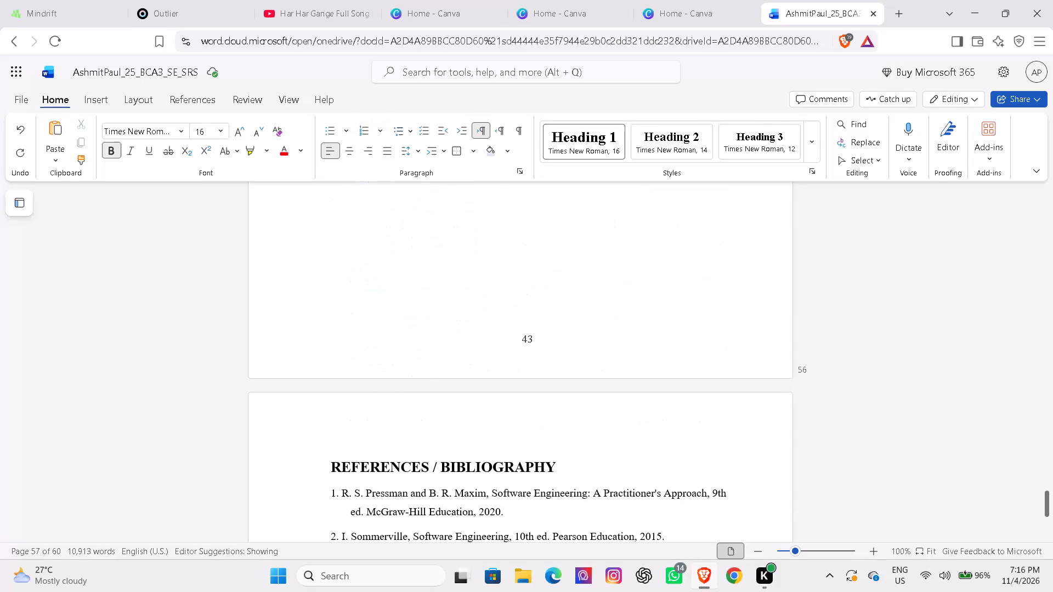
Recheck the pages from the References heading back through the future scope list to the end of the Chapter 8 limitations.
key("Up")
key("Up")
key("Up")
key("Up")
key("Up")
key("Up")
key("Up")
key("Up")
key("Up")
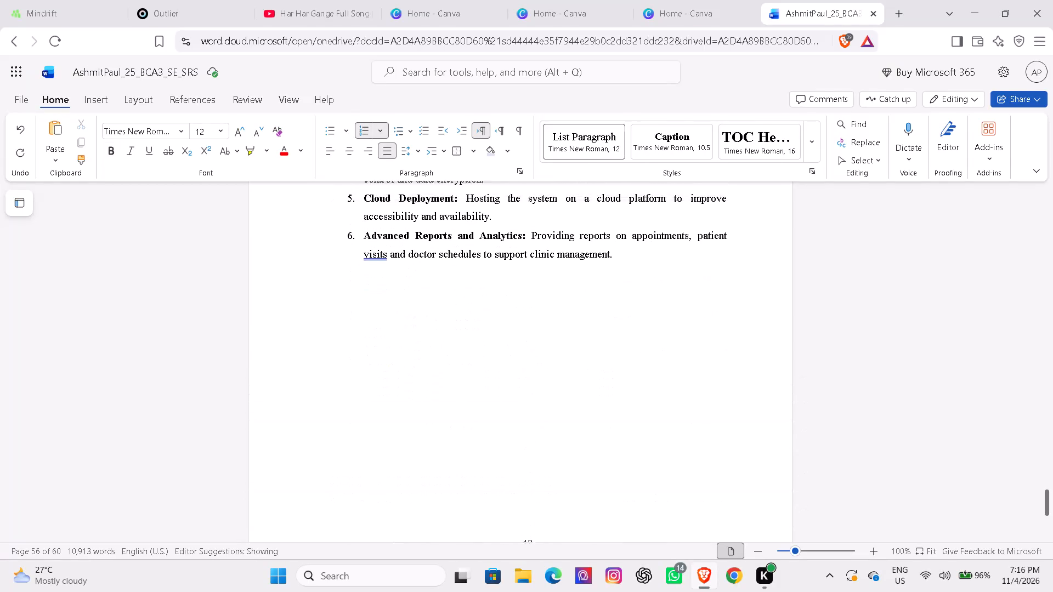
key("Up")
key("Up")
key("Up")
key("Up")
key("Up")
key("Up")
key("Up")
key("Up")
key("Up")
key("Up")
key("Up")
key("Up")
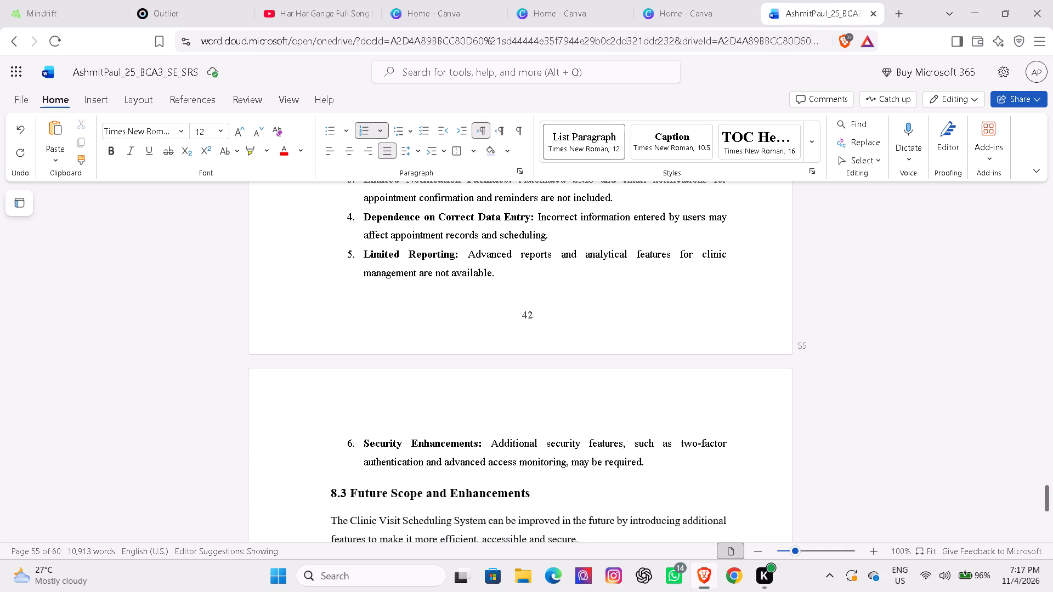
Review section 8.3 Future Scope and Enhancements and its page layout through to the References / Bibliography heading.
key("Down")
key("Down")
key("Down")
key("Down")
key("Down")
key("Down")
key("Down")
key("Down")
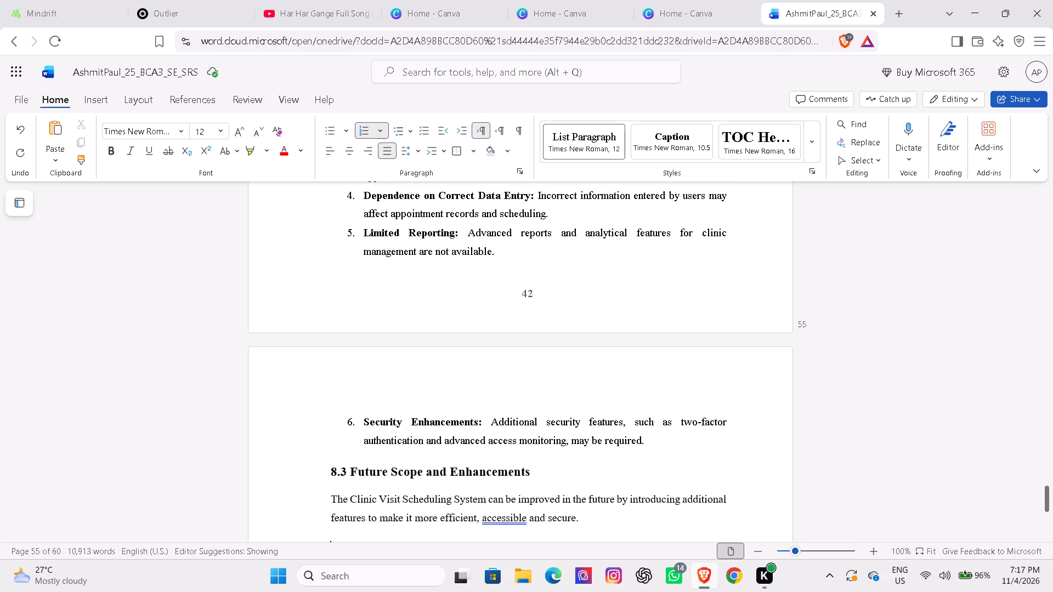
key("Down")
key("Down")
key("Down")
key("Down")
key("Down")
key("Down")
key("Down")
key("Down")
key("Down")
key("Down")
key("Down")
key("Down")
key("Down")
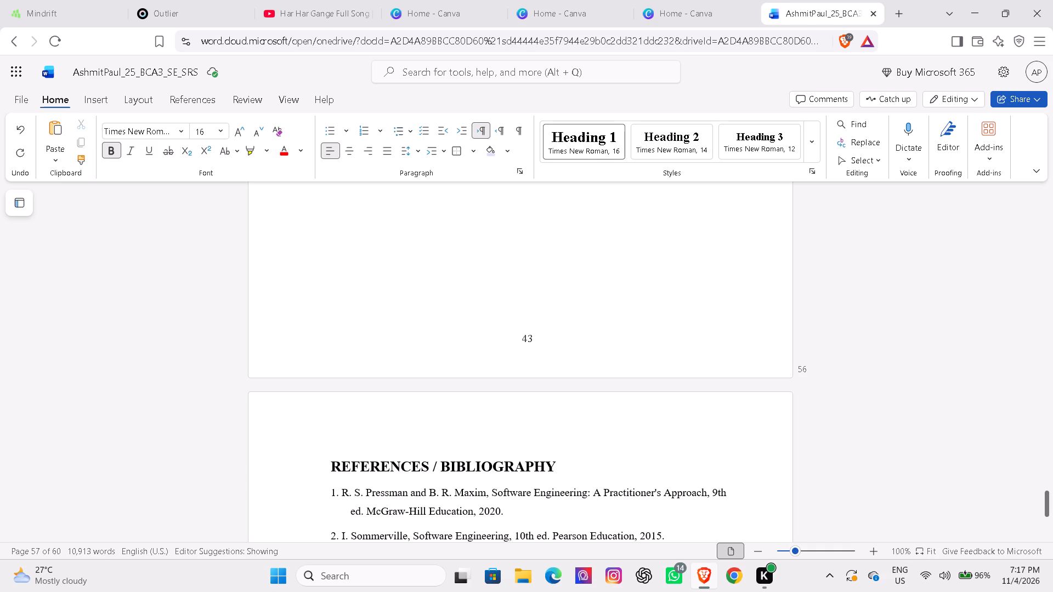
Examine the References / Bibliography entries and the page transition from the last Chapter 8 future scope item.
key("Down")
key("Down")
key("Down")
key("Down")
key("Down")
key("Down")
key("Down")
key("Up")
key("Up")
key("Up")
key("Up")
key("Up")
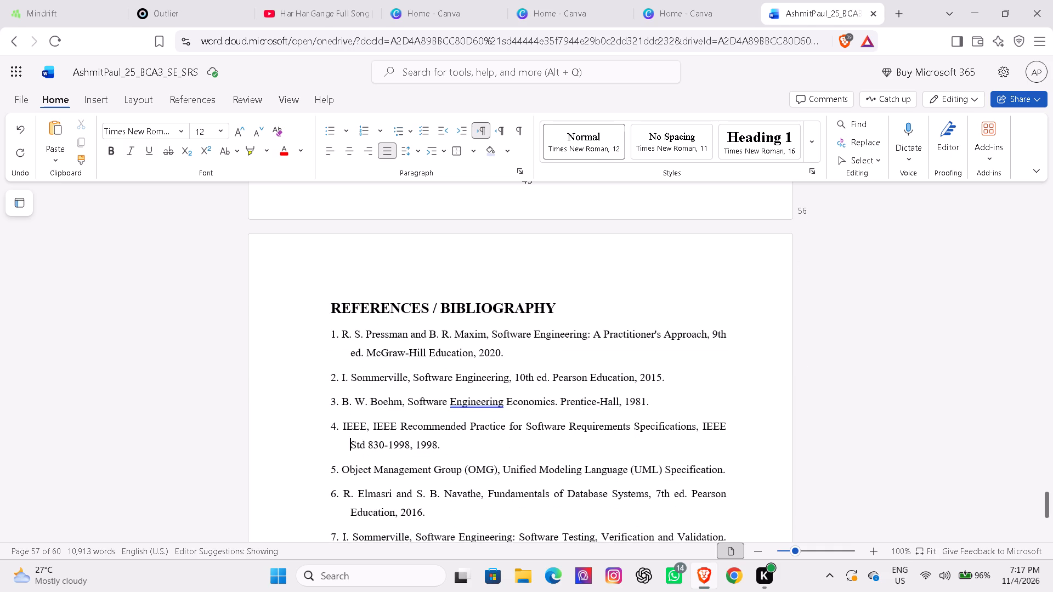
key("Up")
key("Up")
key("Up")
key("Up")
key("Down")
key("Down")
key("Down")
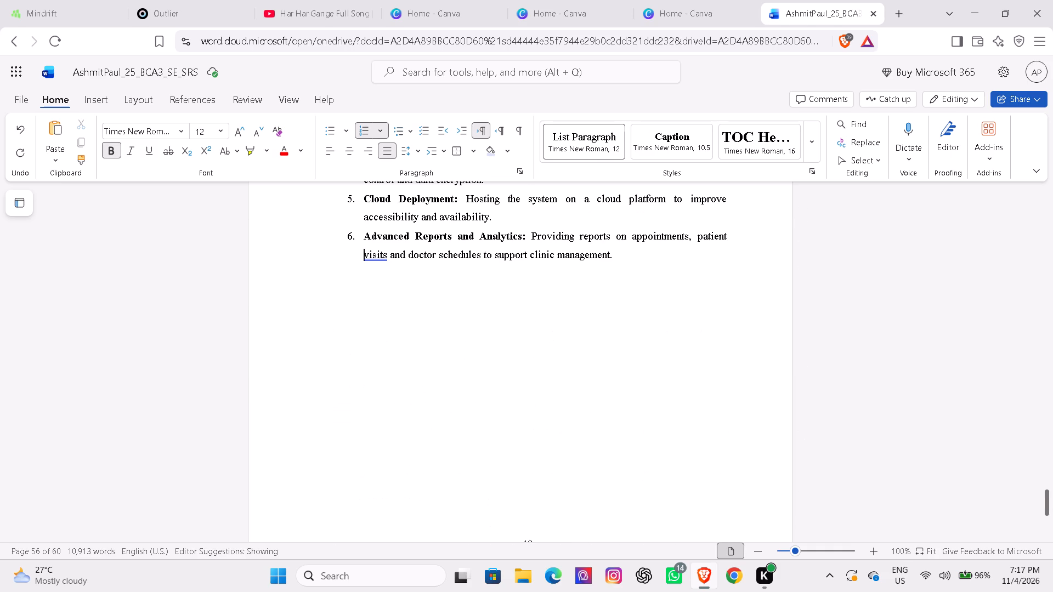
key("Down")
key("Down")
key("Down")
key("Down")
key("Down")
key("Down")
key("Down")
key("Down")
key("Down")
key("Down")
key("Down")
key("Down")
key("Down")
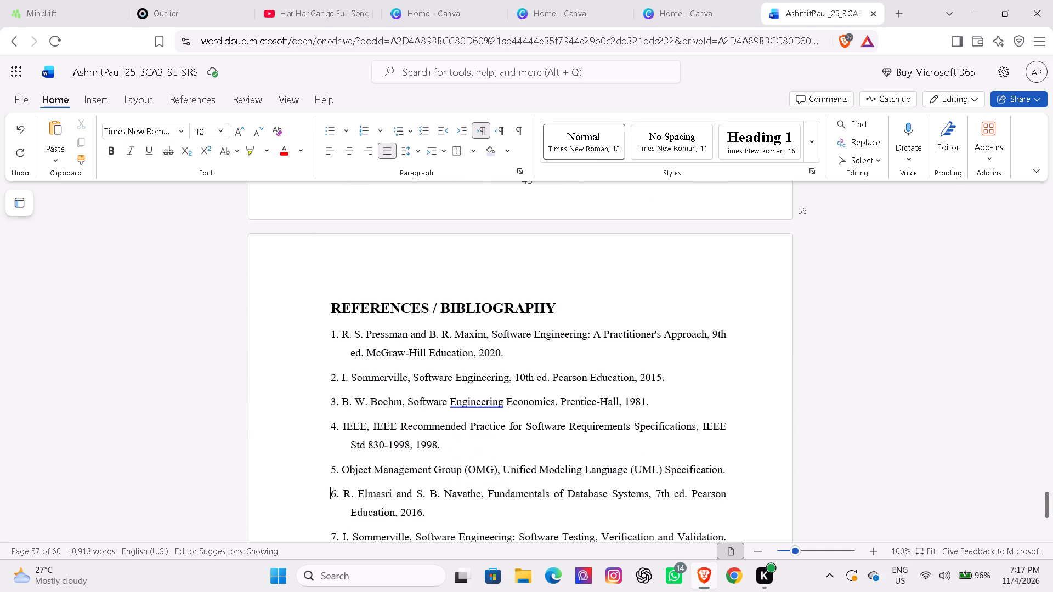
key("Down")
key("Down")
key("Down")
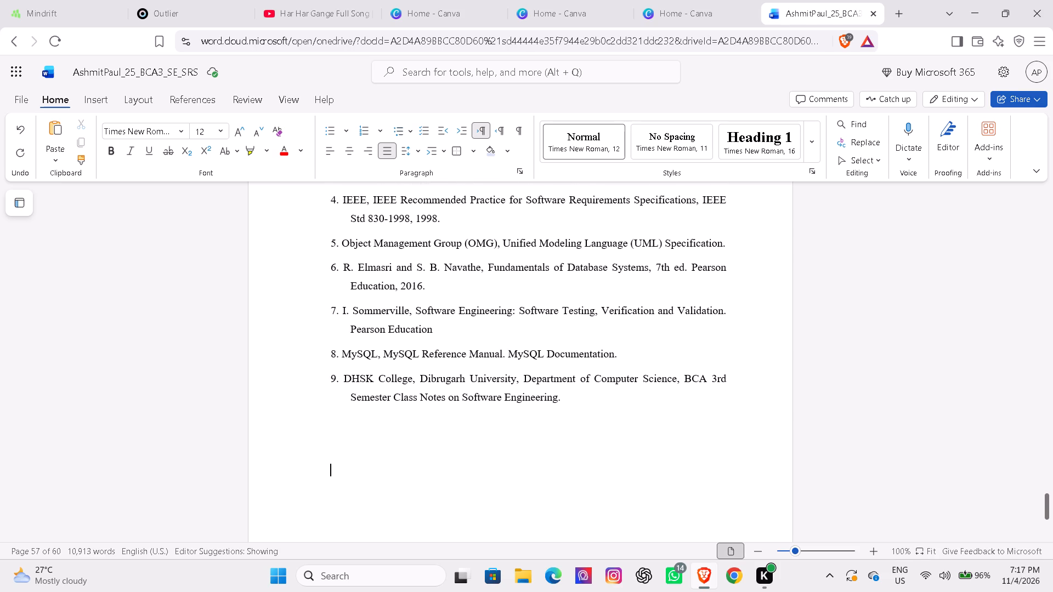
Check the blank space after the last reference and the start of the Appendices page with the Appendix A heading.
key("Down")
key("Down")
key("Down")
key("Down")
key("Down")
key("Down")
key("Down")
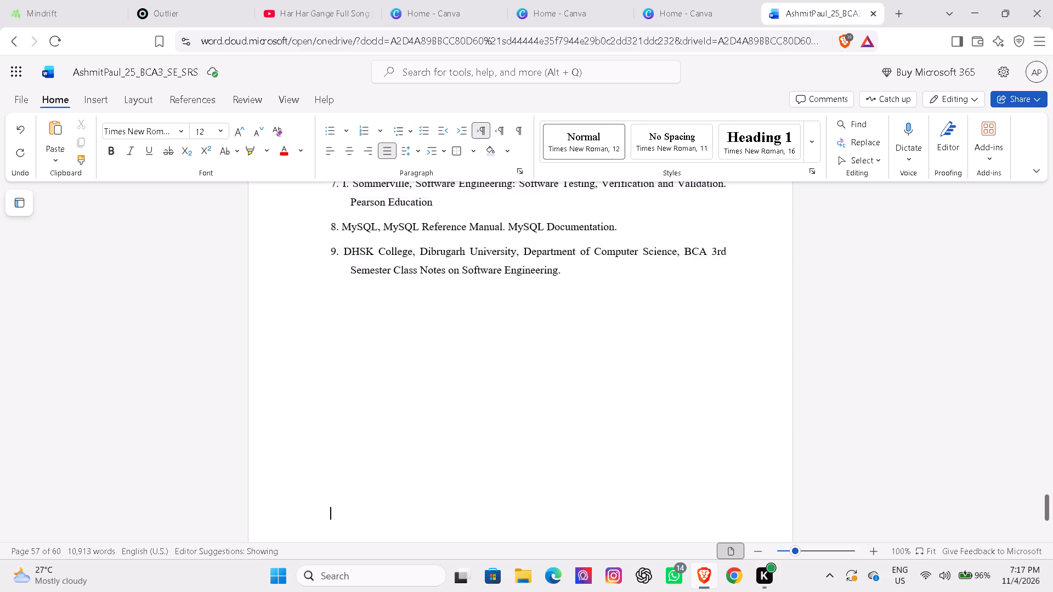
key("Down")
key("Down")
key("Down")
key("Down")
key("Down")
key("Down")
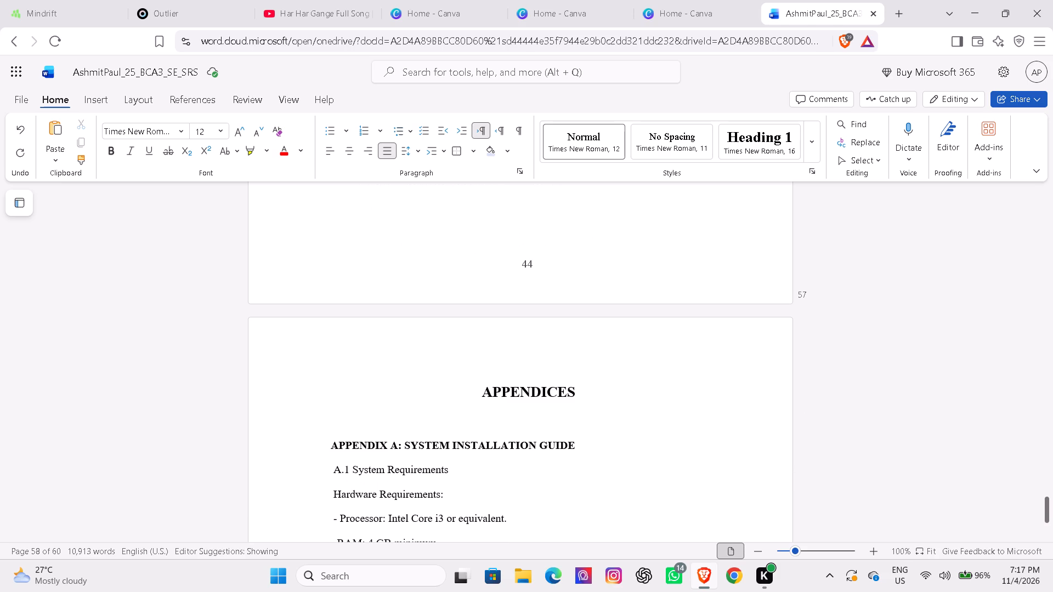
key("Up")
key("Up")
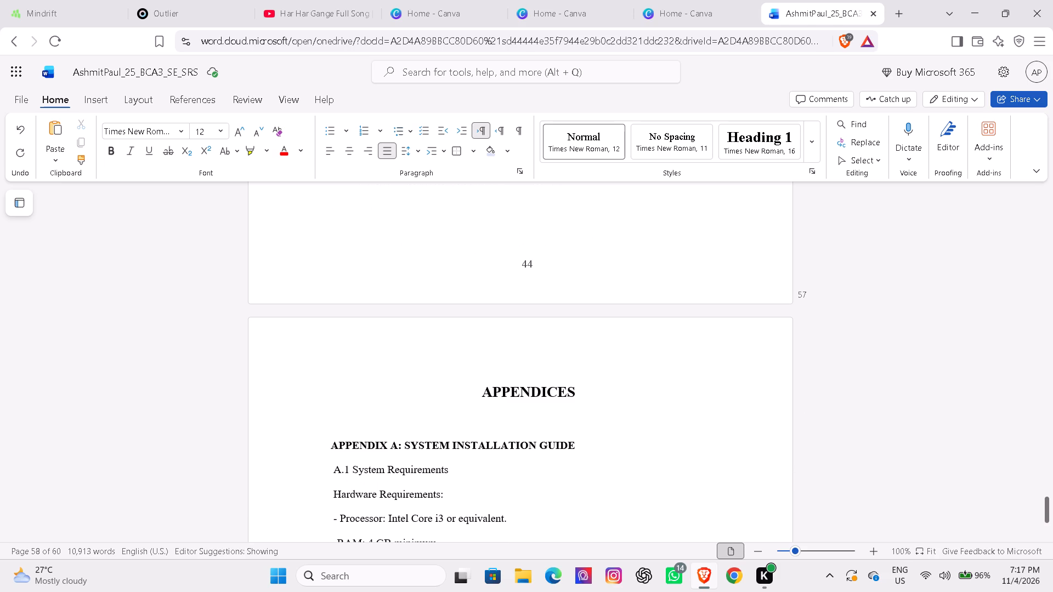
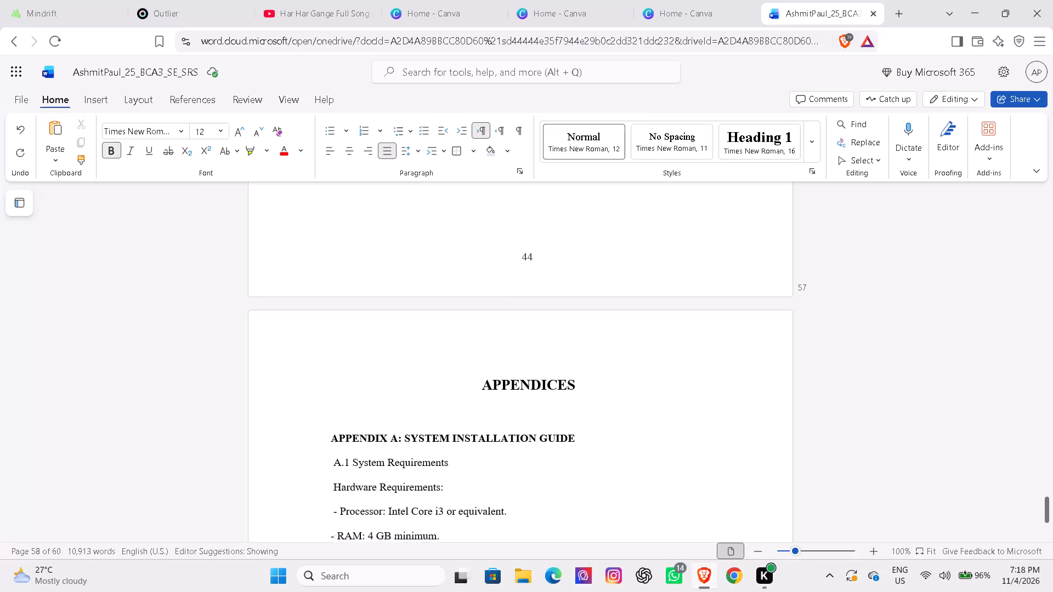
Review Appendix A: System Installation Guide, from the system requirements through the steps in A.4 Launching the Application.
key("Down")
key("Down")
key("Down")
key("Down")
key("Down")
key("Down")
key("Down")
key("Down")
key("Down")
key("Down")
key("Down")
key("Down")
key("Down")
key("Down")
key("Down")
key("Down")
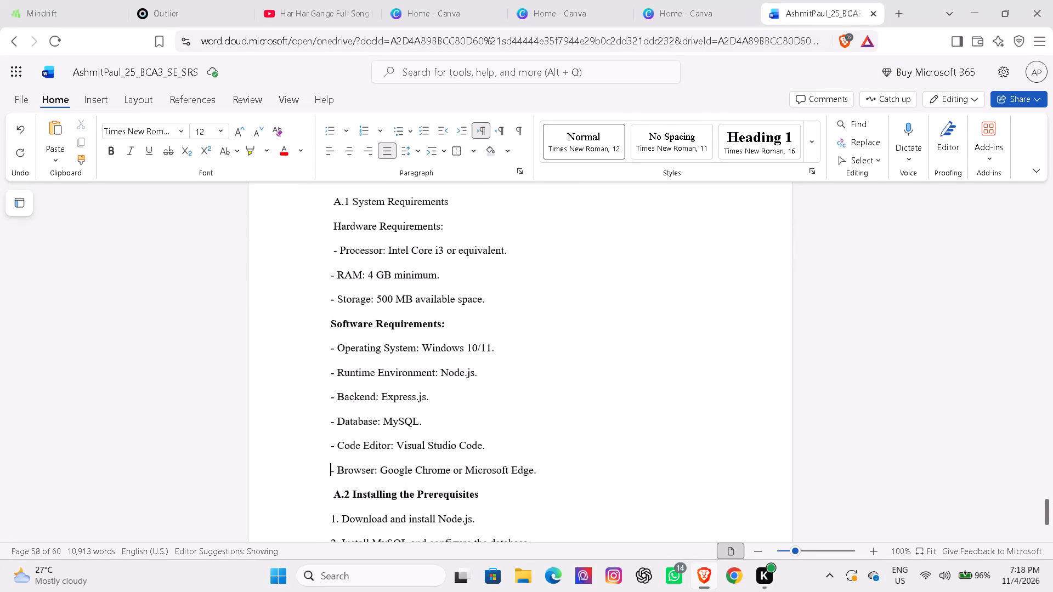
key("Down")
key("Down")
key("Down")
key("Down")
key("Down")
key("Down")
key("Down")
key("Down")
key("Down")
key("Down")
key("Down")
key("Down")
key("Down")
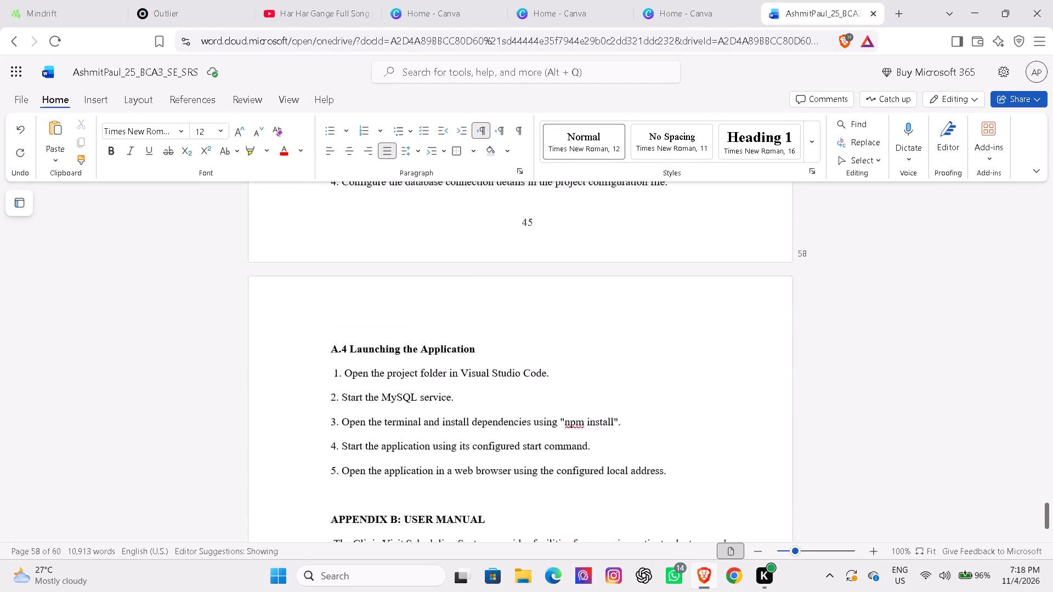
Review the Appendix B: User Manual sections for Patient, Doctor and Administrator, including the page transition within B.2 Doctor.
key("Down")
key("Down")
key("Down")
key("Down")
key("Down")
key("Down")
key("Down")
key("Down")
key("Down")
key("Down")
key("Down")
key("Down")
key("Down")
key("Down")
key("Down")
key("Down")
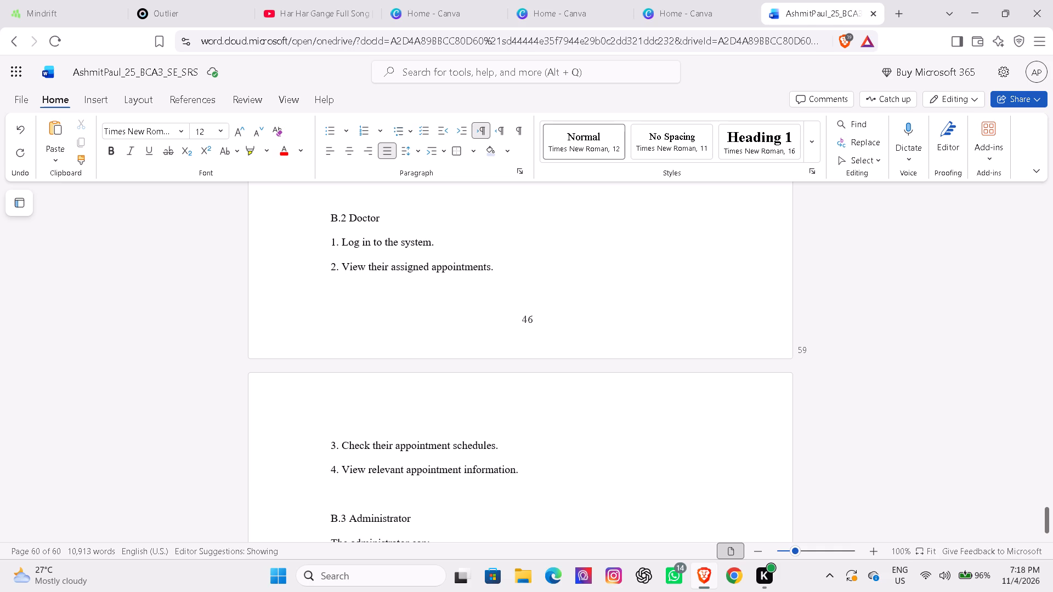
Recheck the appendix pages backwards from Appendix B through Appendix A to the blank space before the Appendices heading.
key("Up")
key("Up")
key("Up")
key("Up")
key("Up")
key("Up")
key("Up")
key("Up")
key("Up")
key("Up")
key("Up")
key("Up")
key("Up")
key("Up")
key("Up")
key("Up")
key("Up")
key("Up")
key("Up")
key("Up")
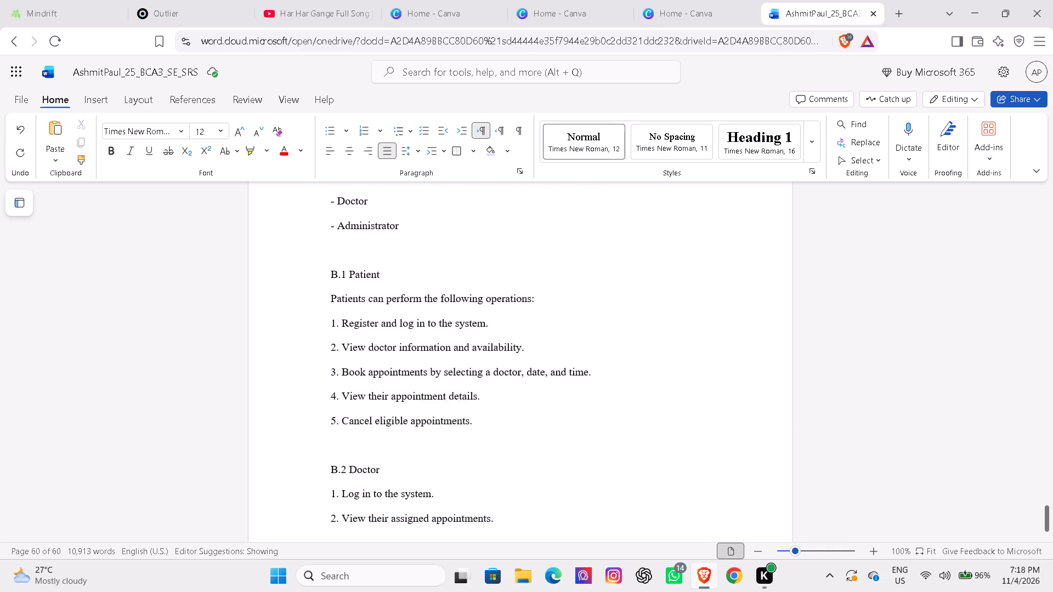
key("Up")
key("Up")
key("Up")
key("Up")
key("Up")
key("Up")
key("Up")
key("Up")
key("Up")
key("Up")
key("Up")
key("Up")
key("Up")
key("Up")
key("Up")
key("Up")
key("Up")
key("Up")
key("Up")
key("Up")
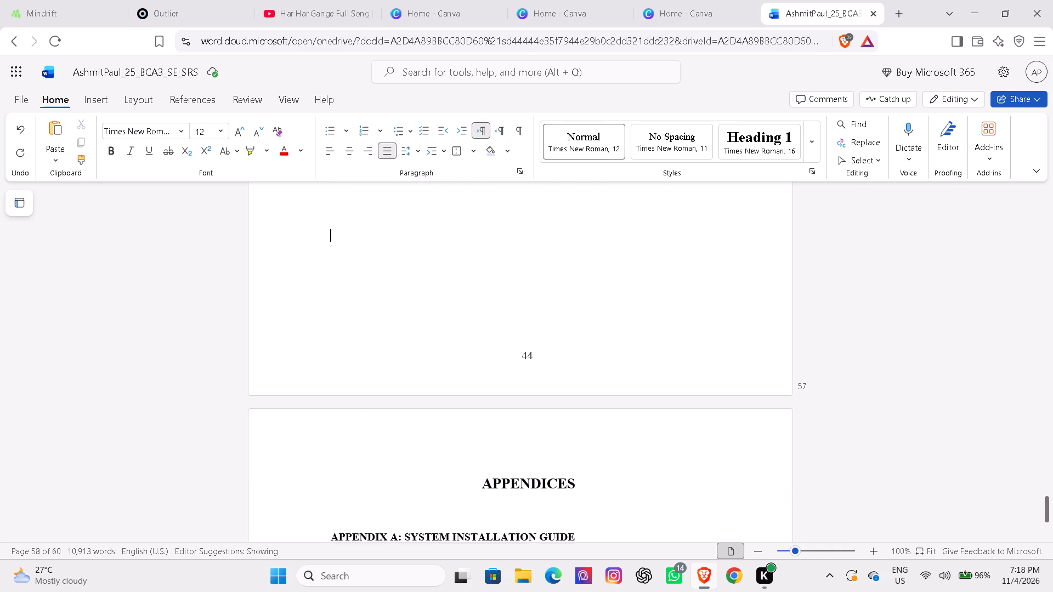
Recheck the numbered entries and spacing on the References / Bibliography page.
key("Up")
key("Up")
key("Up")
key("Up")
key("Up")
key("Up")
key("Up")
key("Up")
key("Up")
key("Up")
key("Up")
key("Up")
key("Up")
key("Up")
key("Up")
key("Up")
key("Up")
key("Up")
key("Up")
key("Up")
key("Up")
key("Up")
key("Up")
key("Up")
key("Up")
key("Up")
key("Up")
key("Up")
key("Up")
key("Up")
key("Up")
key("Up")
key("Up")
key("Up")
key("Up")
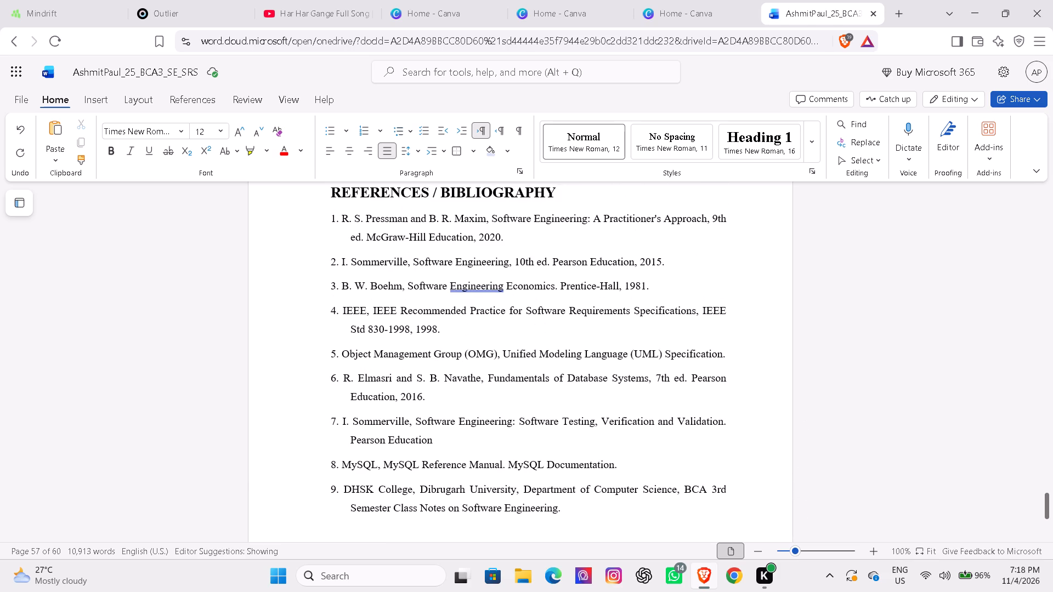
Recheck Chapter 8 backwards from the limitations in 8.2 through the 8.1 deliverables to the page transition from the preceding chapter.
key("Up")
key("Up")
key("Up")
key("Up")
key("Up")
key("Up")
key("Up")
key("Up")
key("Up")
key("Up")
key("Up")
key("Up")
key("Up")
key("Up")
key("Up")
key("Up")
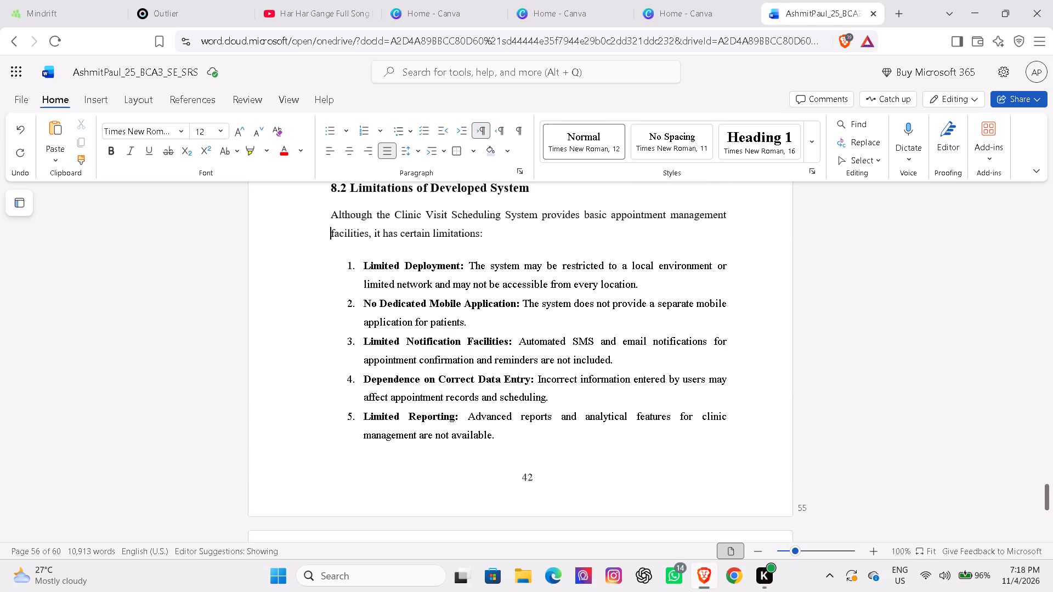
key("Up")
key("Up")
key("Up")
key("Up")
key("Up")
key("Up")
key("Up")
key("Up")
key("Up")
key("Up")
key("Up")
key("Up")
key("Up")
key("Up")
key("Up")
key("Up")
key("Up")
key("Up")
key("Up")
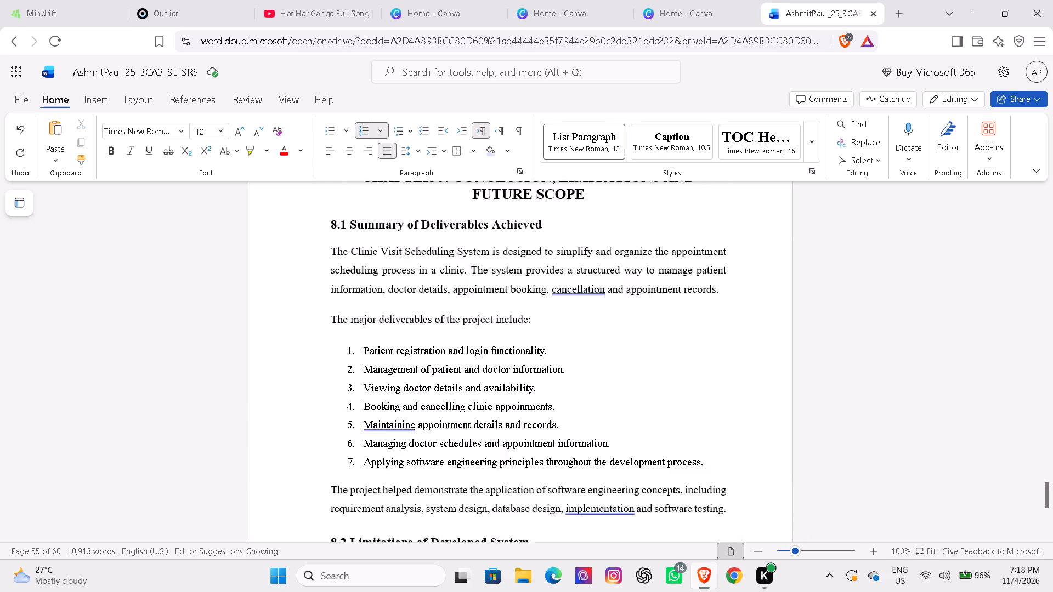
key("Up")
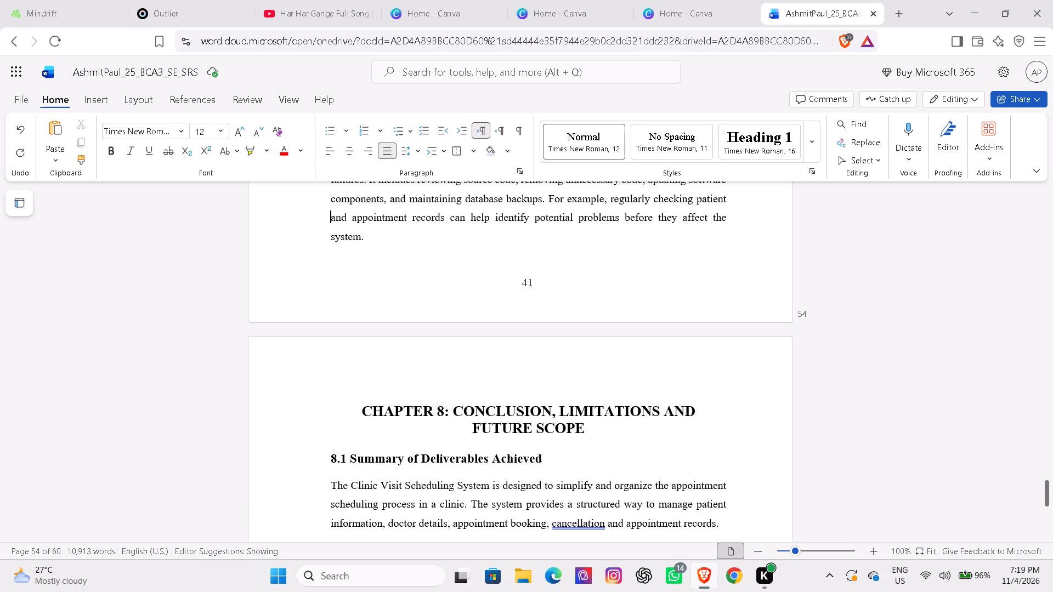
Review Chapter 8 from its heading through the 8.1 deliverables and 8.2 limitations to the page transition before 8.3 Future Scope and Enhancements.
key("Down")
key("Down")
key("Down")
key("Down")
key("Down")
key("Down")
key("Down")
key("Down")
key("Down")
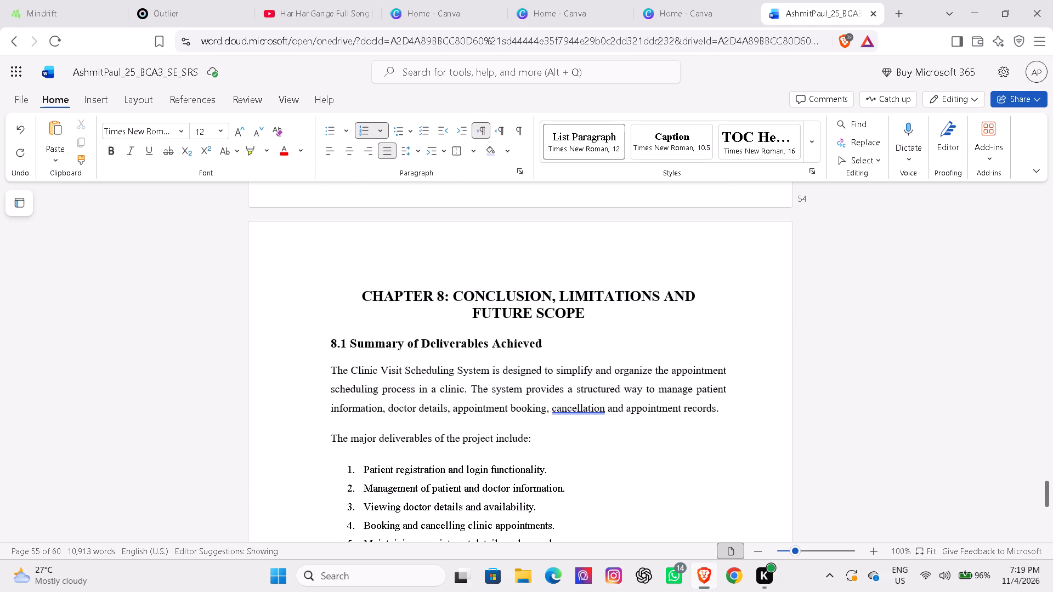
key("Down")
key("Down")
key("Down")
key("Down")
key("Down")
key("Down")
key("Down")
key("Down")
key("Down")
key("Down")
key("Down")
key("Down")
key("Down")
key("Down")
key("Down")
key("Down")
key("Down")
key("Down")
key("Down")
key("Down")
key("Down")
key("Down")
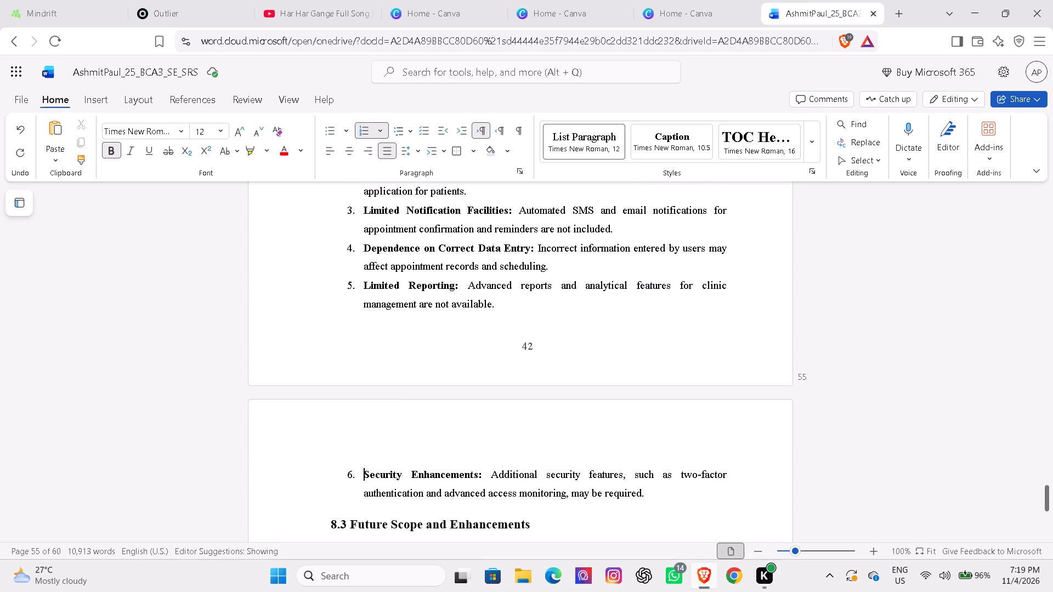
Recheck Chapter 8 backwards from the 8.2 limitations through the 8.1 deliverables to the chapter heading and the page break above it.
key("Up")
key("Up")
key("Up")
key("Up")
key("Up")
key("Up")
key("Up")
key("Up")
key("Up")
key("Up")
key("Up")
key("Up")
key("Up")
key("Up")
key("Up")
key("Up")
key("Up")
key("Up")
key("Up")
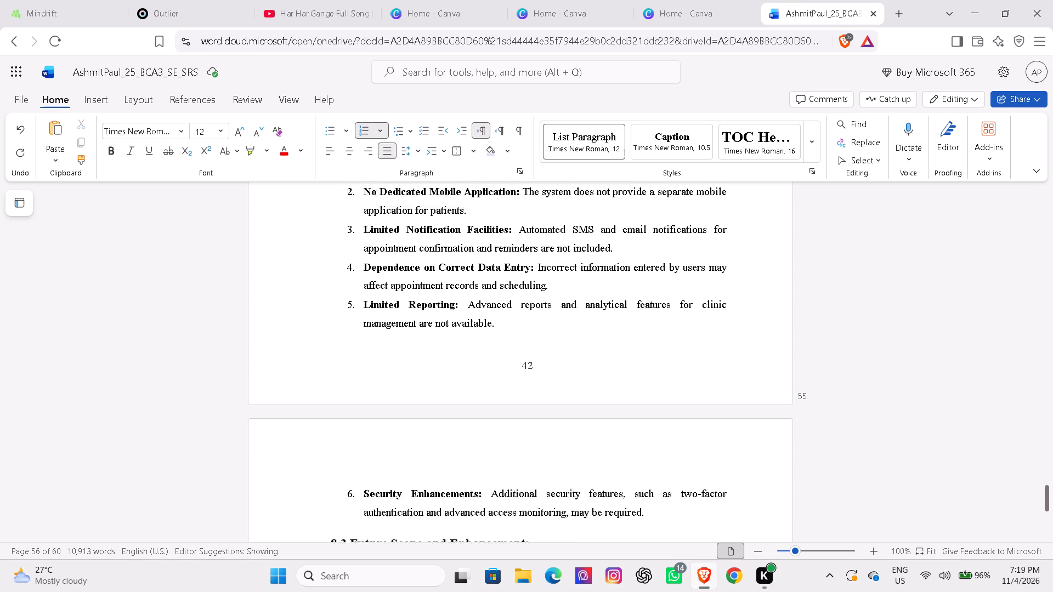
key("Up")
key("Up")
key("Up")
key("Up")
key("Up")
key("Up")
key("Up")
key("Up")
key("Up")
key("Up")
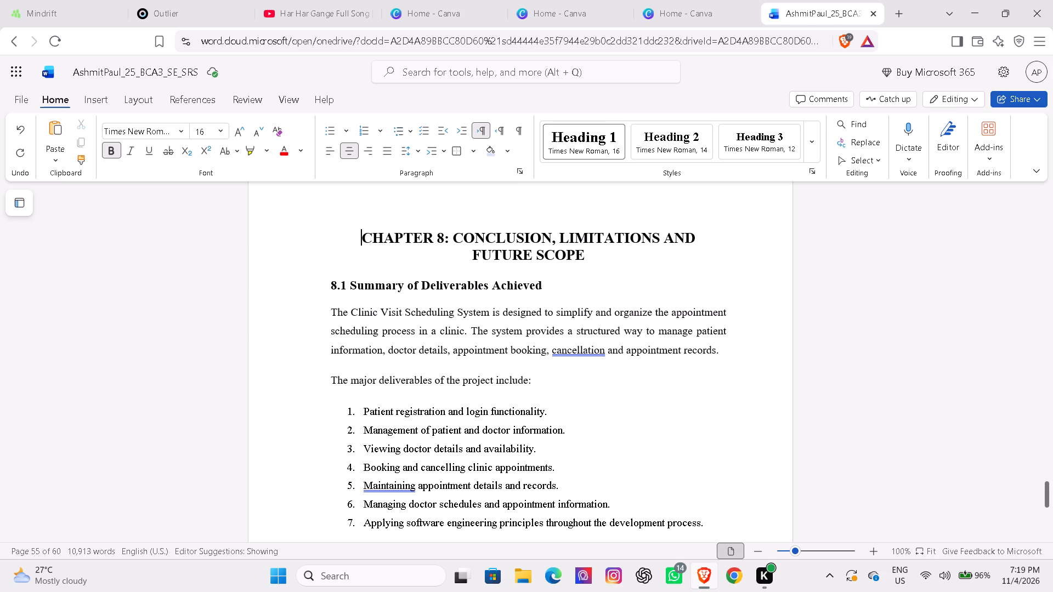
key("Up")
key("Up")
key("Up")
key("Up")
key("Up")
key("Up")
key("Up")
key("Up")
key("Up")
key("Up")
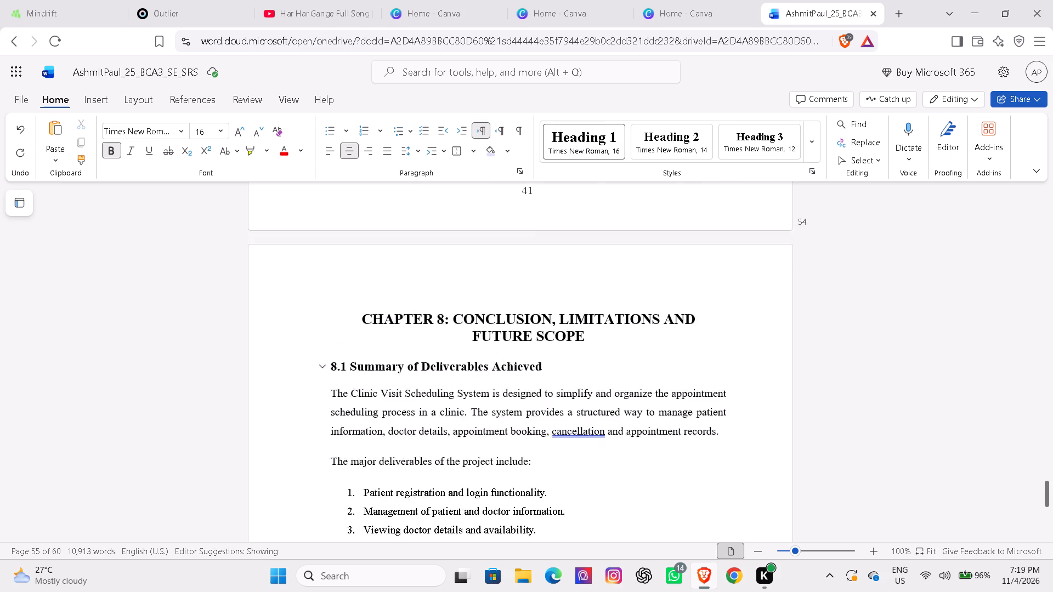
Recheck the maintenance sections before Chapter 8 backwards from Preventive through Perfective and Adaptive to Corrective Maintenance.
key("Up")
key("Up")
key("Up")
key("Up")
key("Up")
key("Up")
key("Up")
key("Up")
key("Up")
key("Up")
key("Up")
key("Up")
key("Up")
key("Up")
key("Up")
key("Up")
key("Up")
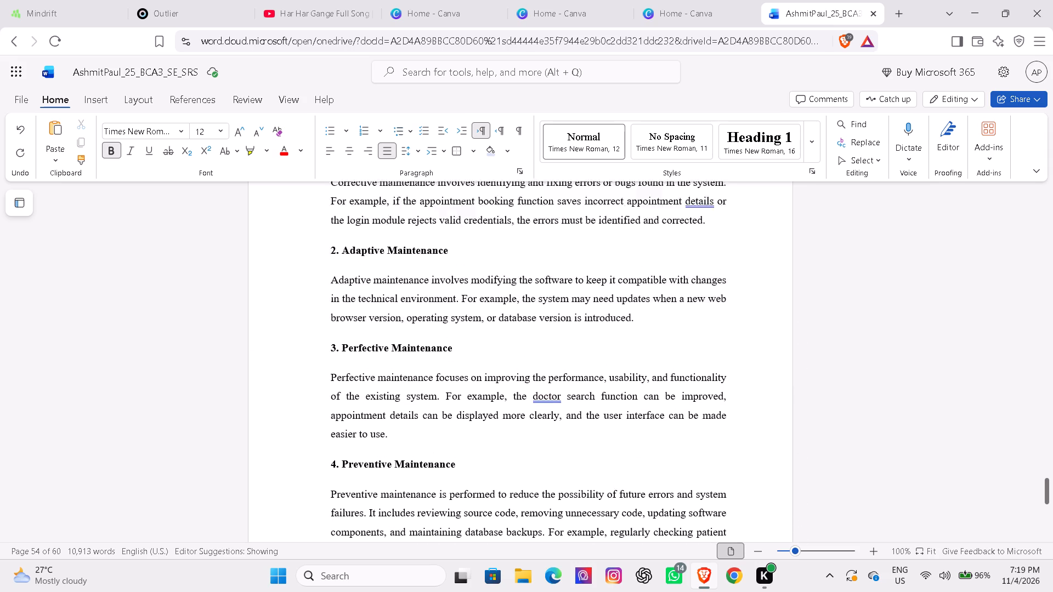
Recheck the pages backwards from the maintenance sections to 6.4.3 System Testing, including Table 6.10 System Test Cases.
key("Up")
key("Up")
key("Up")
key("Up")
key("Up")
key("Up")
key("Up")
key("Up")
key("Up")
key("Up")
key("Up")
key("Up")
key("Up")
key("Up")
key("Up")
key("Up")
key("Up")
key("Up")
key("Up")
key("Up")
key("Up")
key("Up")
key("Up")
key("Up")
key("Up")
key("Up")
key("Up")
key("Up")
key("Up")
key("Up")
key("Up")
key("Up")
key("Up")
key("Up")
key("Up")
key("Up")
key("Up")
key("Up")
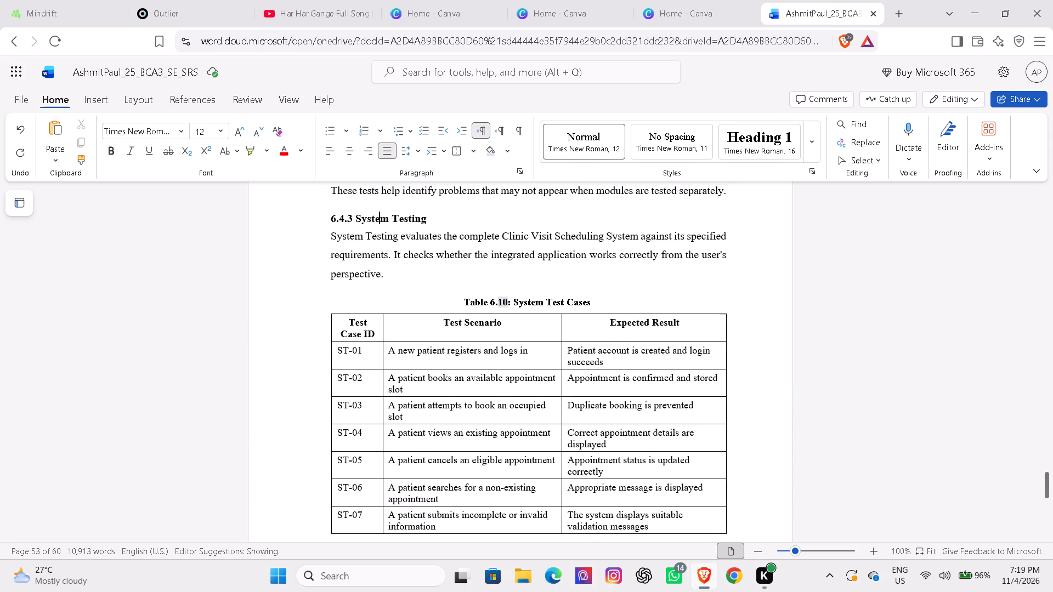
Recheck 6.4.2 Integration Testing and the unit test case table before it, including the page transition within 6.4.2.
key("Up")
key("Up")
key("Up")
key("Up")
key("Up")
key("Up")
key("Up")
key("Up")
key("Up")
key("Up")
key("Up")
key("Up")
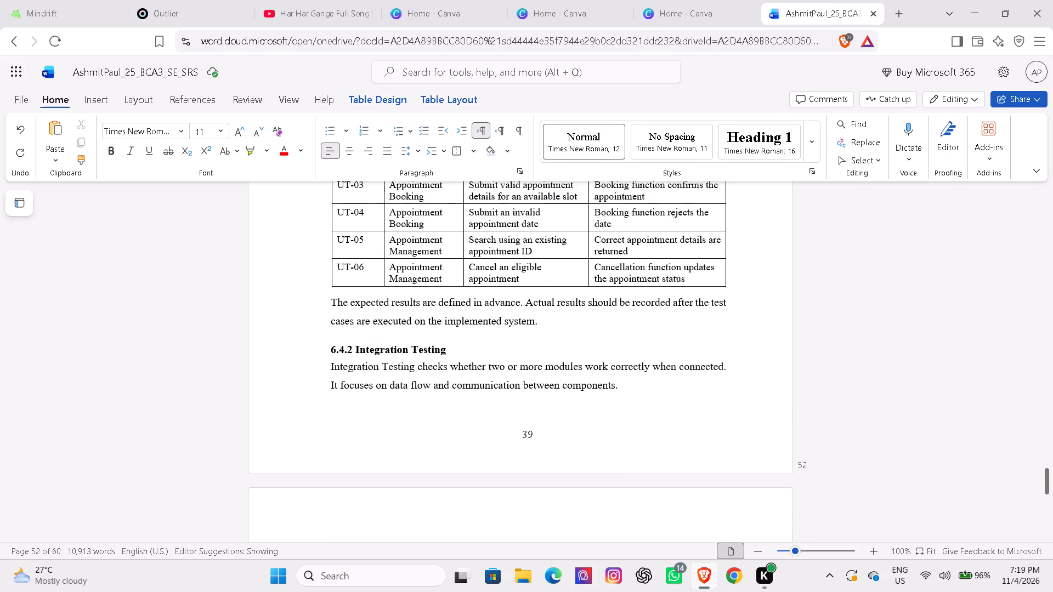
Recheck the pages backwards from the unit test cases to Table 6.8 Branch Coverage Test Cases and its page transition.
key("Up")
key("Up")
key("Up")
key("Up")
key("Up")
key("Up")
key("Up")
key("Up")
key("Up")
key("Up")
key("Up")
key("Up")
key("Up")
key("Up")
key("Up")
key("Up")
key("Up")
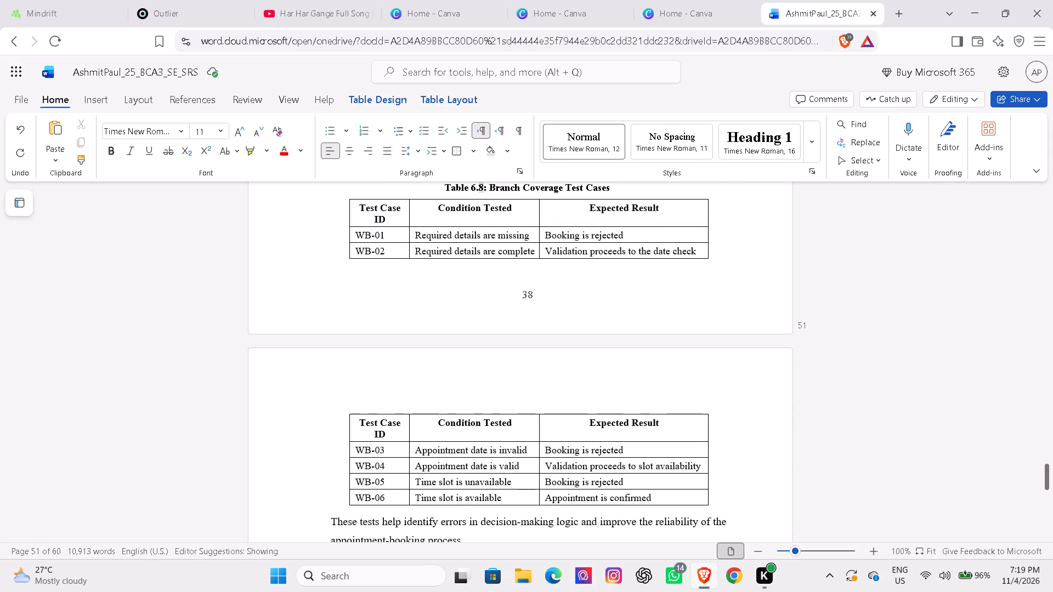
Recheck the 6.3.3 Branch and Decision Coverage text above Table 6.8 and the list of four paths before it.
key("Up")
key("Up")
key("Up")
key("Up")
key("Up")
key("Up")
key("Up")
key("Up")
key("Up")
key("Up")
key("Up")
key("Up")
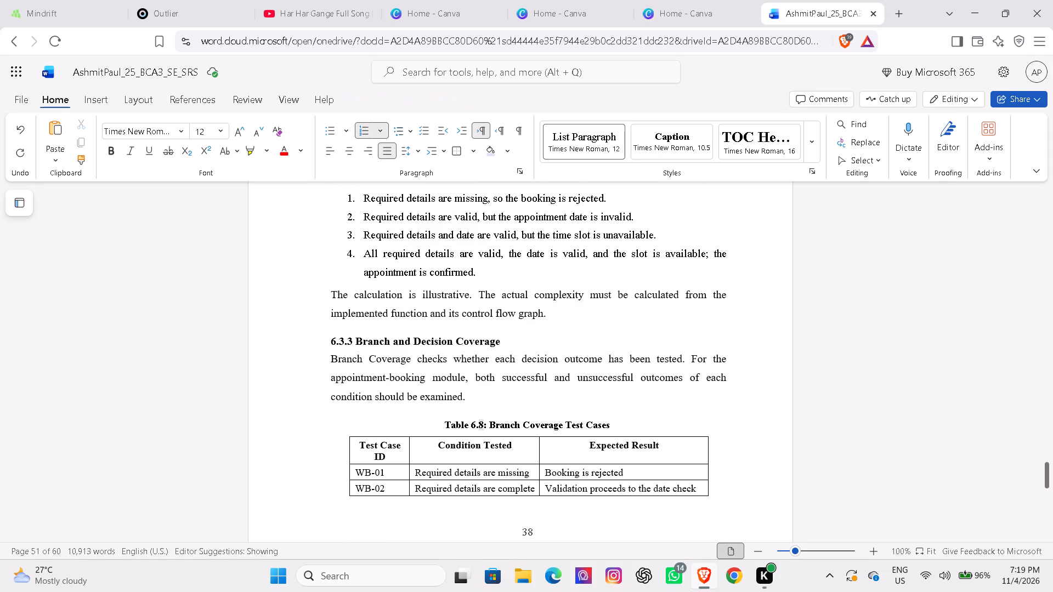
Recheck the pages backwards from the four-path list through the V(G) calculation to the Cyclomatic Complexity formula in 6.3.1.
key("Up")
key("Up")
key("Up")
key("Up")
key("Up")
key("Up")
key("Up")
key("Up")
key("Up")
key("Up")
key("Up")
key("Up")
key("Up")
key("Up")
key("Up")
key("Up")
key("Up")
key("Up")
key("Up")
key("Up")
key("Up")
key("Up")
key("Up")
key("Up")
key("Up")
key("Up")
key("Up")
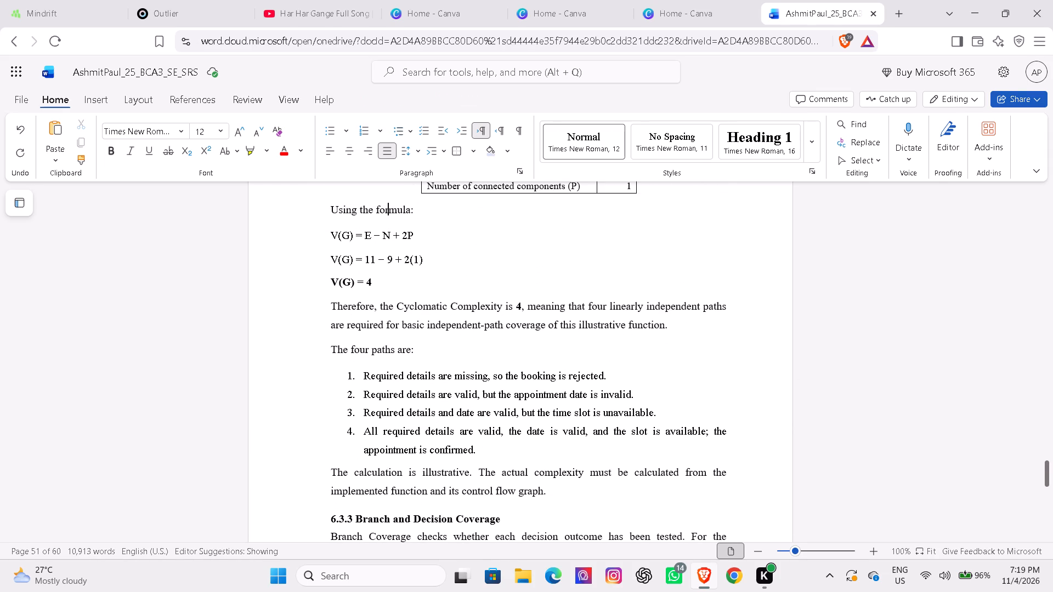
key("Up")
key("Up")
key("Up")
key("Up")
key("Up")
key("Up")
key("Up")
key("Up")
key("Up")
key("Up")
key("Up")
key("Up")
key("Up")
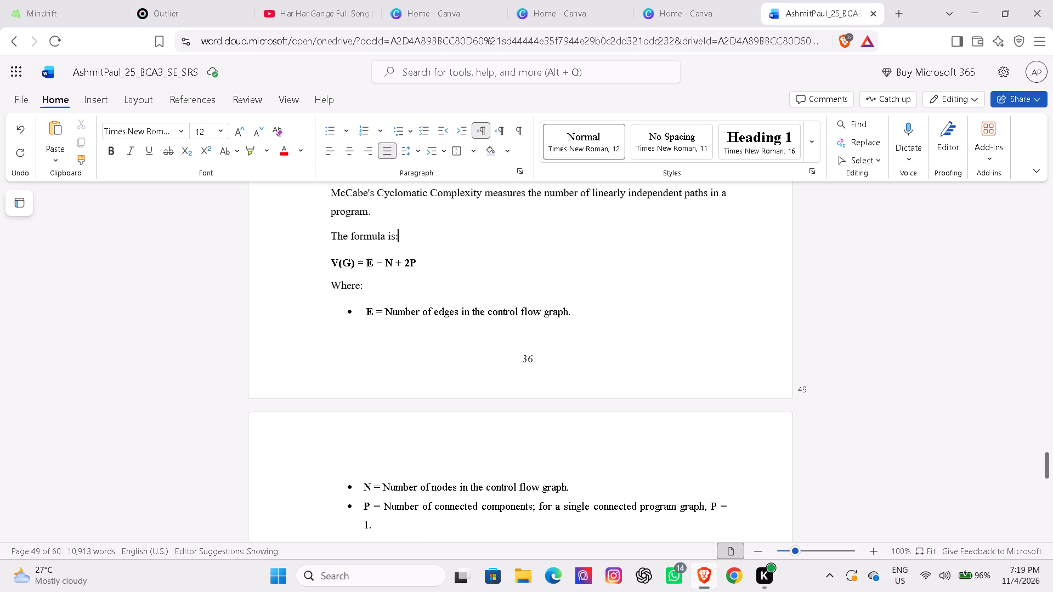
Recheck the Figure 6.1 control flow graph, its caption and the variable definitions above it.
key("Down")
key("Down")
key("Down")
key("Down")
key("Down")
key("Down")
key("Down")
key("Down")
key("Down")
key("Down")
key("Down")
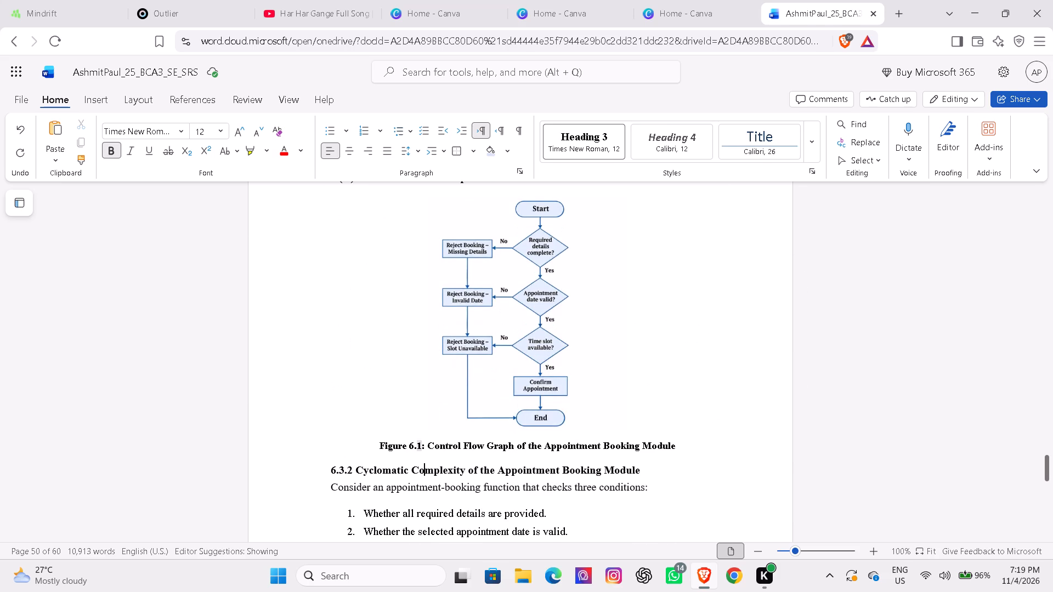
key("Up")
key("Up")
key("Up")
key("Up")
key("Up")
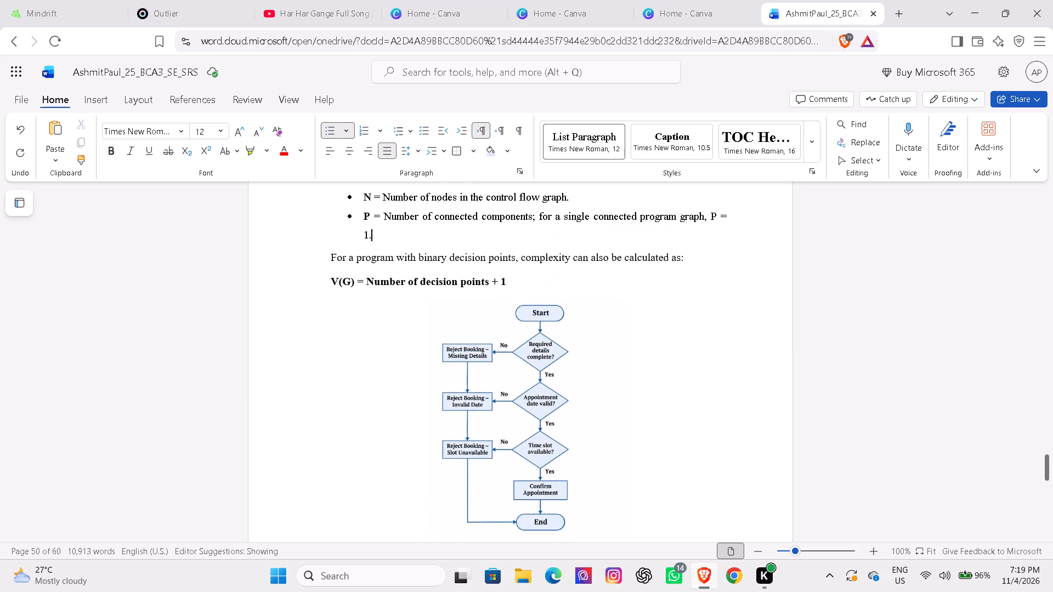
Recheck 6.3.1 Path Coverage and Cyclomatic Complexity and the 6.3 White Box Testing introduction, back to the BVA table before it.
key("Up")
key("Up")
key("Up")
key("Up")
key("Up")
key("Up")
key("Up")
key("Up")
key("Up")
key("Up")
key("Up")
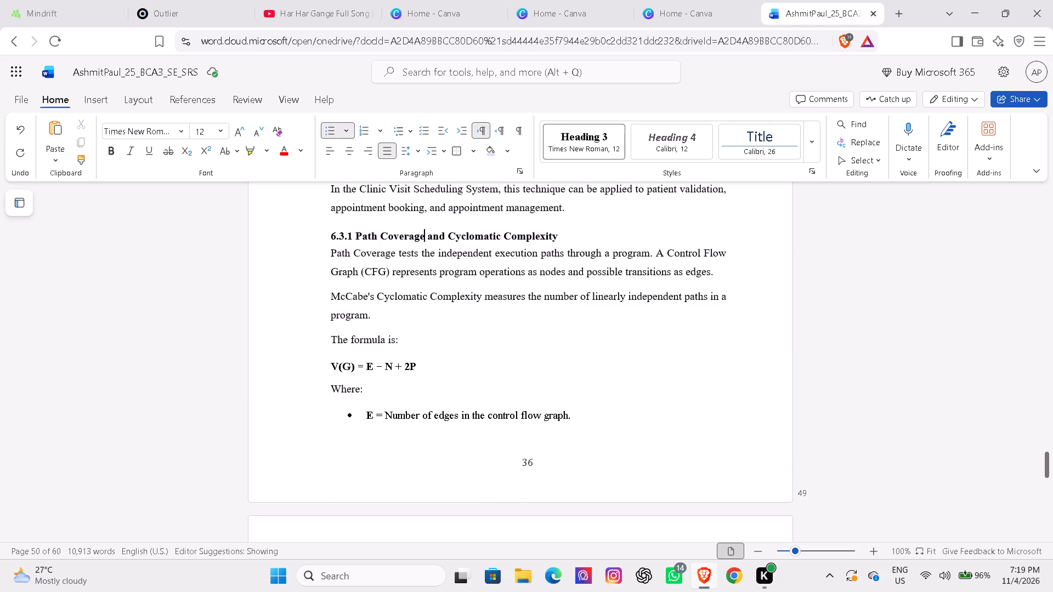
key("Up")
key("Up")
key("Up")
key("Up")
key("Up")
key("Up")
key("Up")
key("Up")
key("Up")
key("Up")
key("Up")
key("Up")
key("Up")
key("Up")
key("Up")
key("Up")
key("Up")
key("Up")
key("Up")
key("Up")
key("Up")
key("Up")
key("Up")
key("Up")
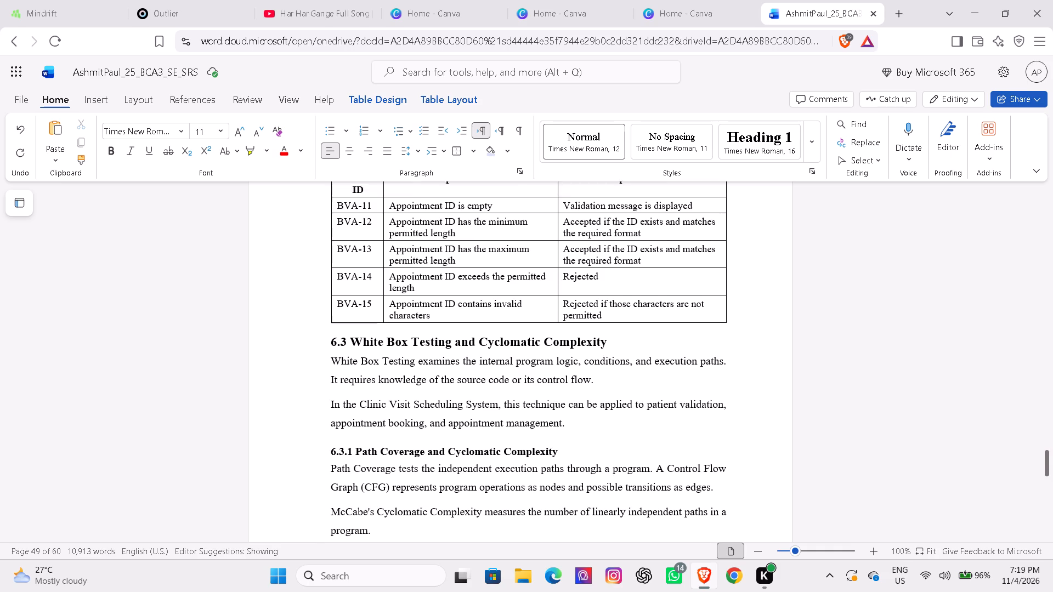
Recheck the Boundary Value Analysis test case tables backwards from the appointment ID cases to Table 6.5 and the password length cases.
key("Up")
key("Up")
key("Up")
key("Up")
key("Up")
key("Up")
key("Up")
key("Up")
key("Up")
key("Up")
key("Up")
key("Up")
key("Up")
key("Up")
key("Up")
key("Up")
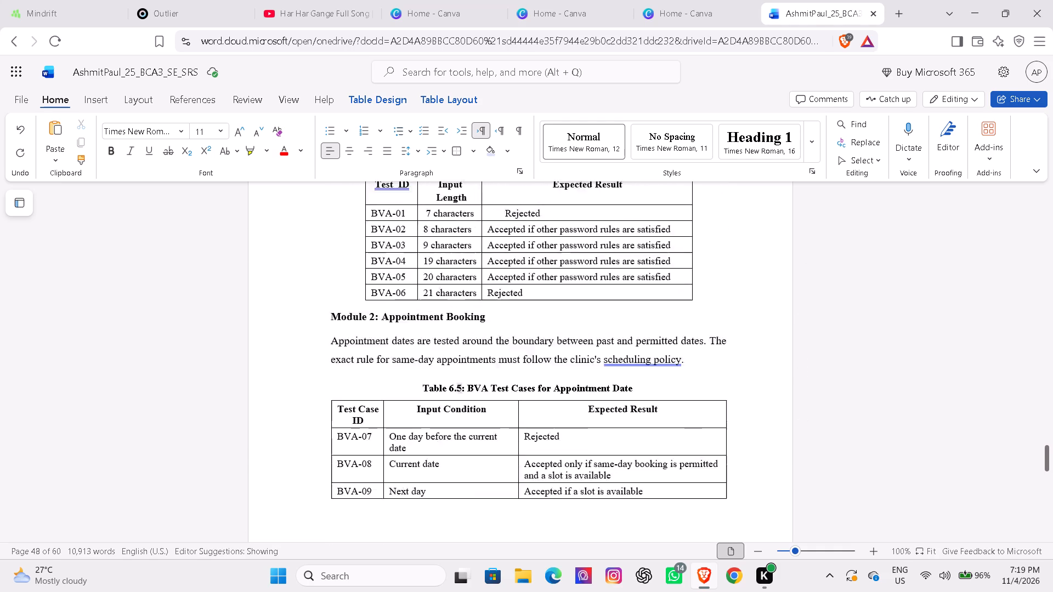
Recheck the pages backwards from the password length cases to Table 6.3 ECP Test Cases for Appointment Management and its page transition.
key("Up")
key("Up")
key("Up")
key("Up")
key("Up")
key("Up")
key("Up")
key("Up")
key("Up")
key("Up")
key("Up")
key("Up")
key("Up")
key("Up")
key("Up")
key("Up")
key("Up")
key("Up")
key("Up")
key("Up")
key("Up")
key("Up")
key("Up")
key("Up")
key("Up")
key("Up")
key("Up")
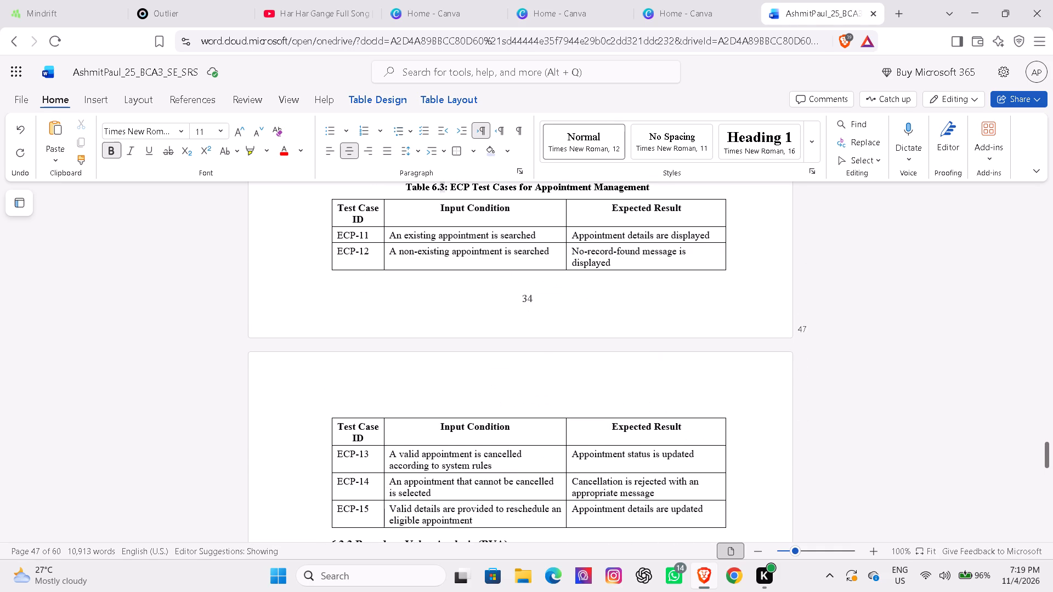
Recheck the Equivalence Class Partitioning test case tables backwards from Table 6.3 to Table 6.1 for Patient Registration and Login.
key("Up")
key("Up")
key("Up")
key("Up")
key("Up")
key("Up")
key("Up")
key("Up")
key("Up")
key("Up")
key("Up")
key("Up")
key("Up")
key("Up")
key("Up")
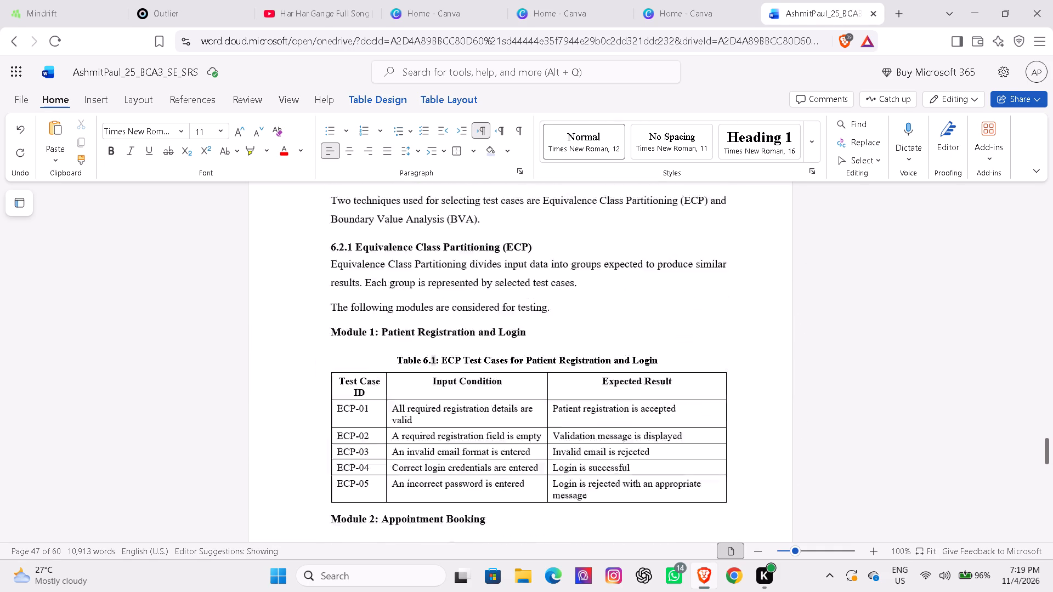
Recheck the 6.2 Black Box Testing Techniques introduction, 6.1.2 Validation and the verification activities before it.
key("Up")
key("Up")
key("Up")
key("Up")
key("Up")
key("Up")
key("Up")
key("Up")
key("Up")
key("Up")
key("Up")
key("Up")
key("Up")
key("Up")
key("Up")
key("Up")
key("Up")
key("Up")
key("Up")
key("Up")
key("Up")
key("Up")
key("Up")
key("Up")
key("Up")
key("Up")
key("Up")
key("Up")
key("Up")
key("Up")
key("Up")
key("Up")
key("Up")
key("Up")
key("Up")
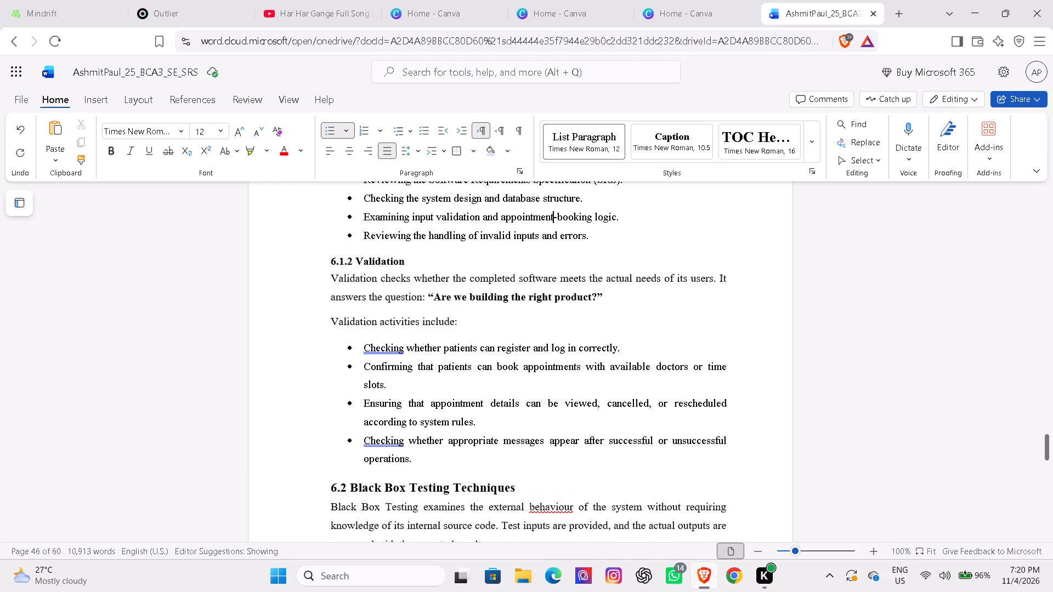
Recheck the pages backwards from the verification activities to Table 5.1 Description of Project Directories and the project folder tree.
key("Up")
key("Up")
key("Up")
key("Up")
key("Up")
key("Up")
key("Up")
key("Up")
key("Up")
key("Up")
key("Up")
key("Up")
key("Up")
key("Up")
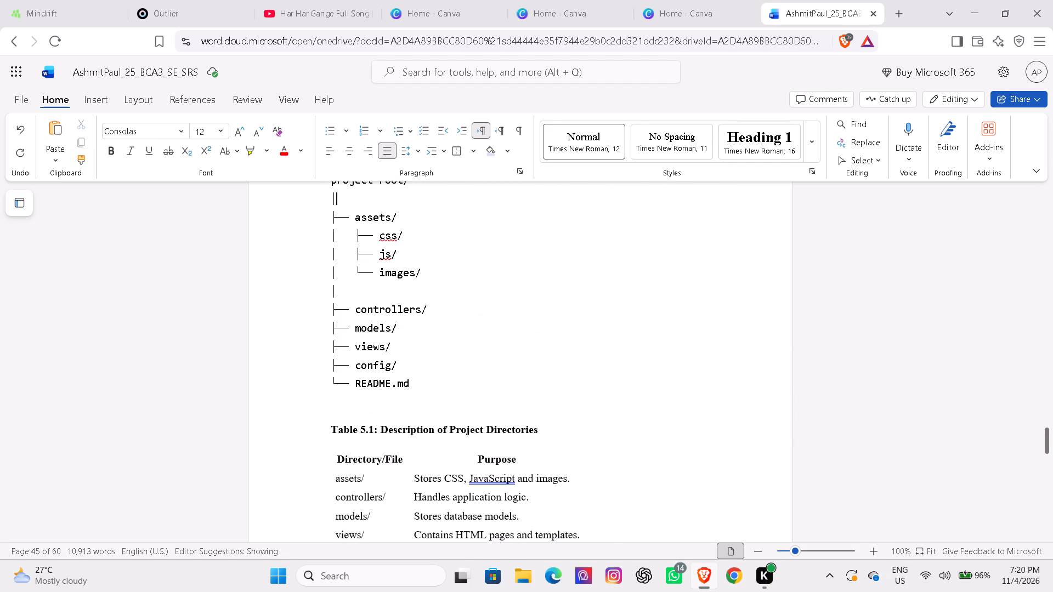
Recheck 5.2.5 Error Handling and Input Validation and 5.2.4 Comments and Documentation.
key("Up")
key("Up")
key("Up")
key("Up")
key("Up")
key("Up")
key("Up")
key("Up")
key("Up")
key("Up")
key("Up")
key("Up")
key("Up")
key("Up")
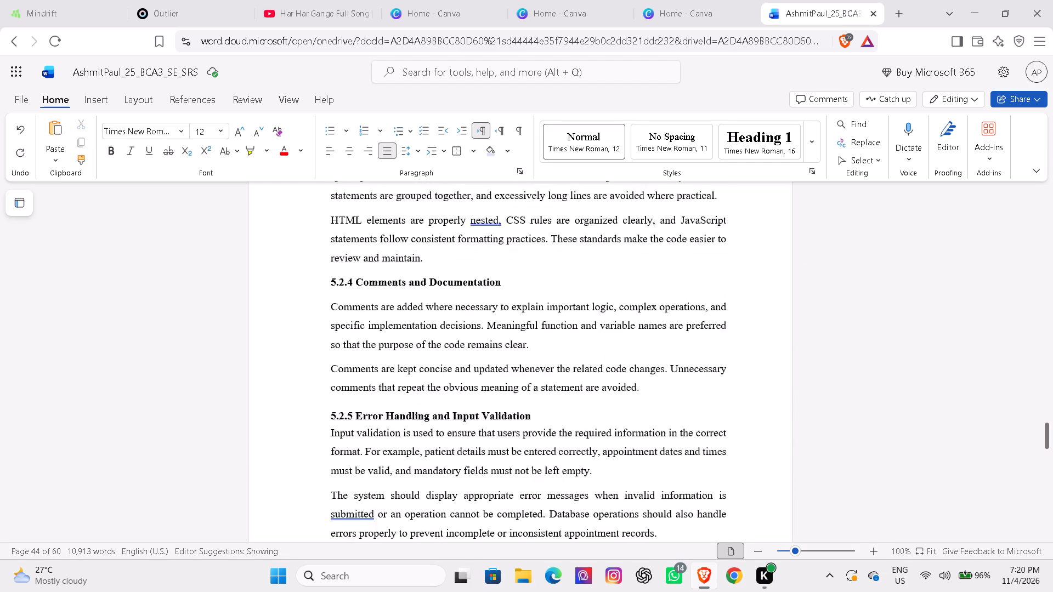
Recheck the coding standards text backwards from 5.2.4 to 5.2.1 Naming Conventions and its page ending.
key("Up")
key("Up")
key("Up")
key("Up")
key("Up")
key("Up")
key("Up")
key("Up")
key("Up")
key("Up")
key("Up")
key("Up")
key("Up")
key("Up")
key("Up")
key("Up")
key("Up")
key("Up")
key("Up")
key("Up")
key("Up")
key("Up")
key("Up")
key("Up")
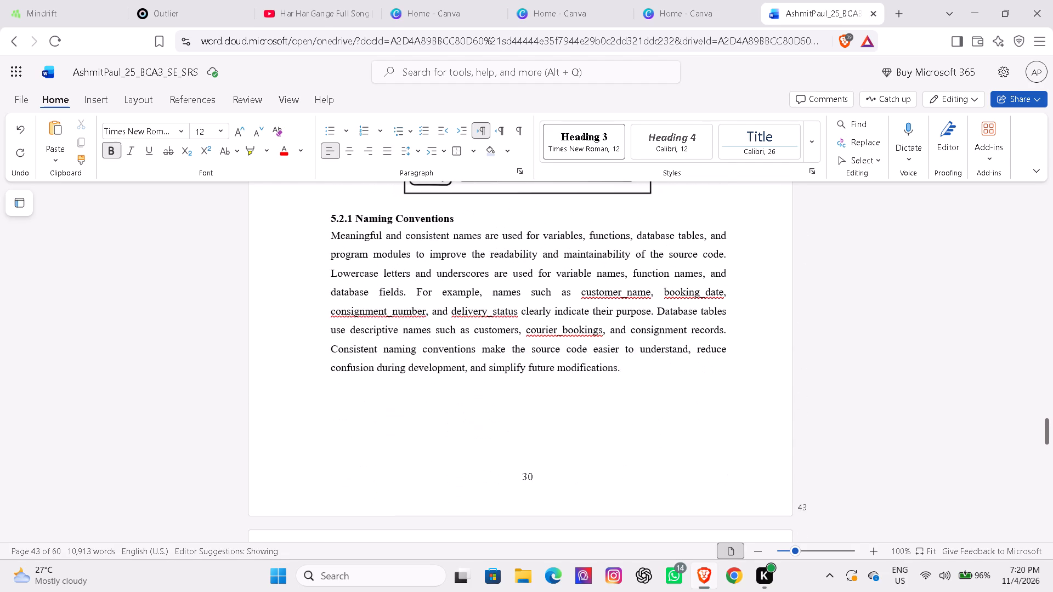
Recheck the pages backwards from 5.2.1 Naming Conventions to the technology descriptions in section 5.1.
key("Up")
key("Up")
key("Up")
key("Up")
key("Up")
key("Up")
key("Up")
key("Up")
key("Up")
key("Up")
key("Up")
key("Up")
key("Up")
key("Up")
key("Up")
key("Up")
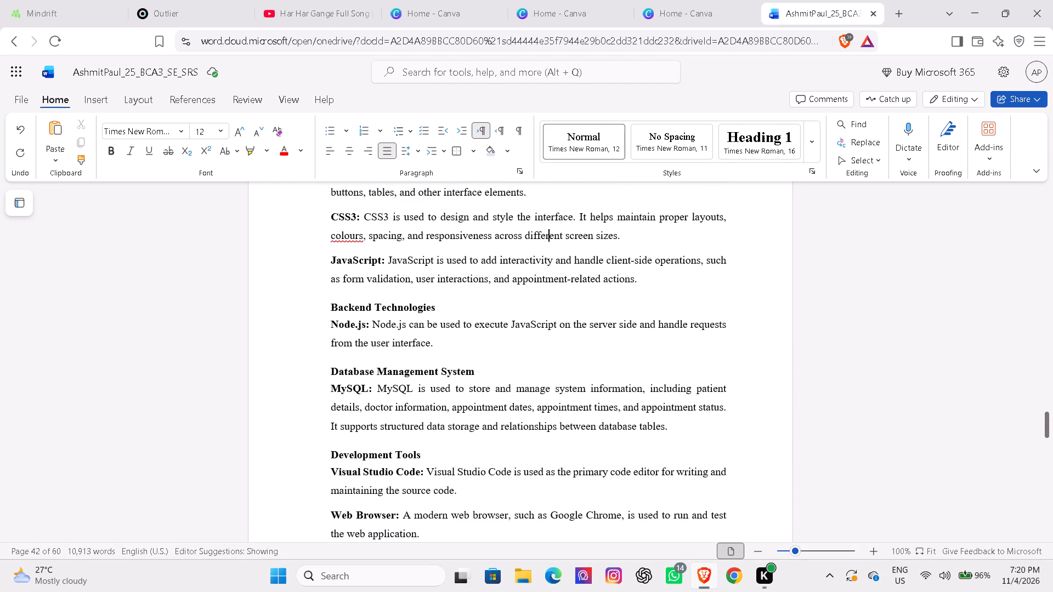
Examine the frontend, backend and database technology entries and the introduction of 5.1 Development Environment and Technology Stack.
key("Down")
key("Down")
left_click(365, 391)
left_click(399, 336)
key("Up")
key("Up")
key("Up")
key("Up")
key("Up")
key("Up")
key("Up")
key("Up")
key("Up")
key("Up")
key("Up")
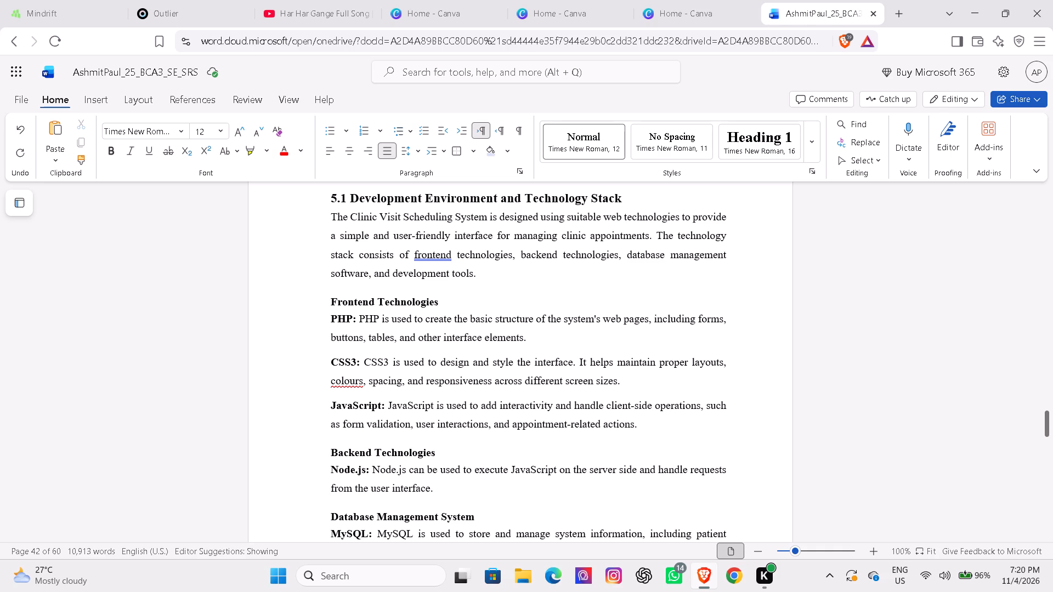
Replace the bold Node.js label under Backend Technologies in section 5.1 with MySQL.
key("Down")
key("Down")
key("Down")
key("Down")
key("Down")
key("Down")
key("Down")
key("Down")
key("Down")
key("Down")
key("Down")
left_click(367, 469)
key("BackSpace")
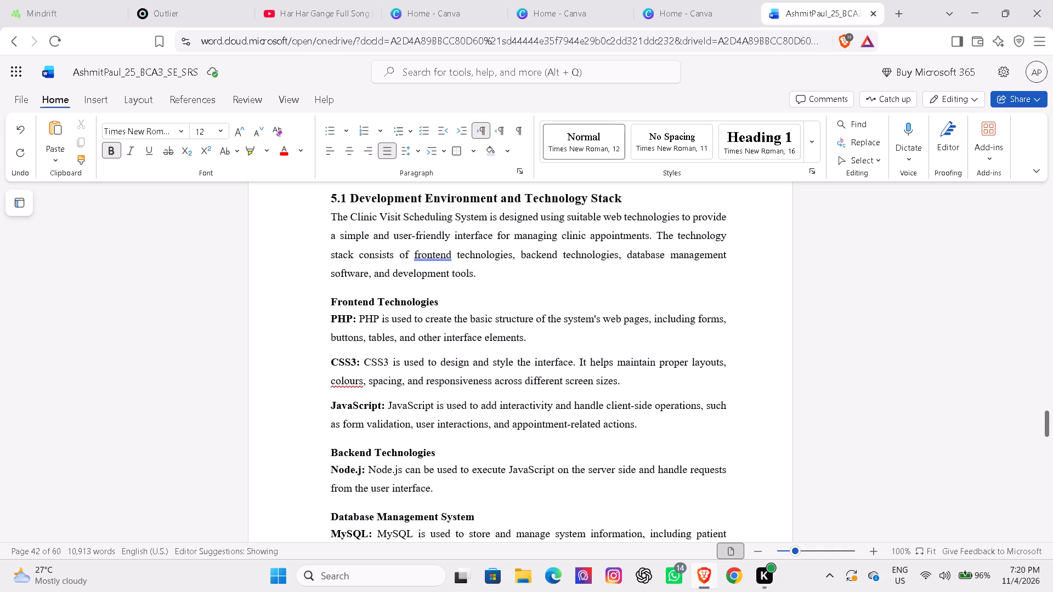
key("BackSpace")
key("BackSpace")
key("BackSpace")
key("BackSpace")
key("BackSpace")
key("BackSpace")
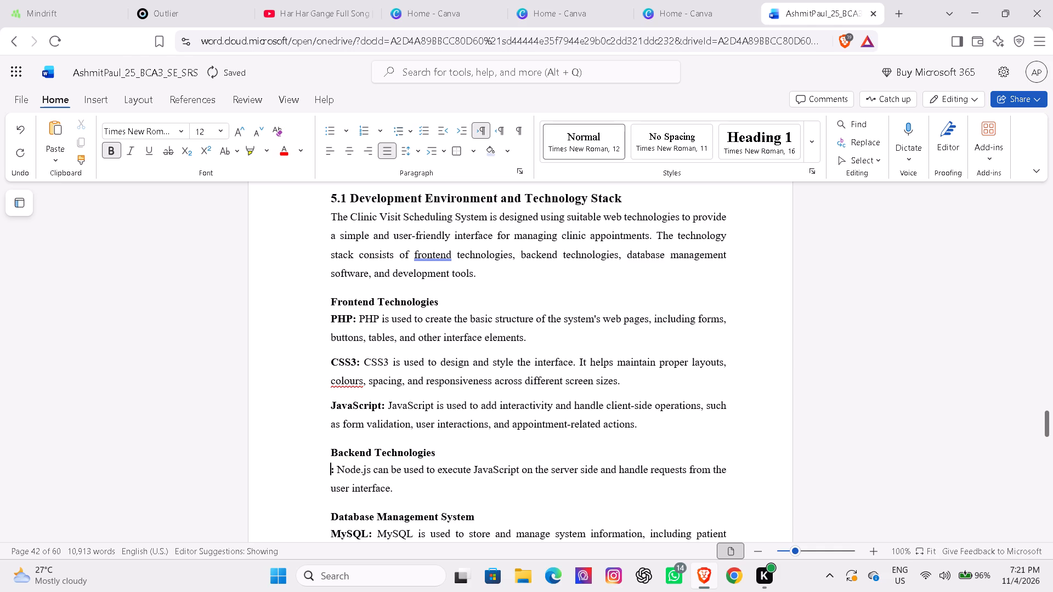
type("My")
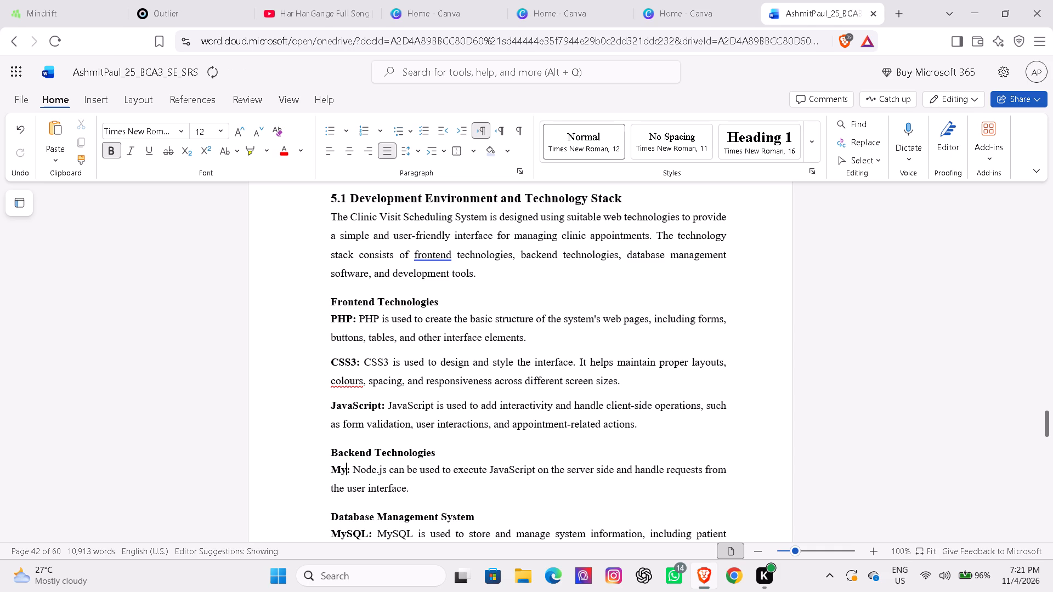
key("shift+s")
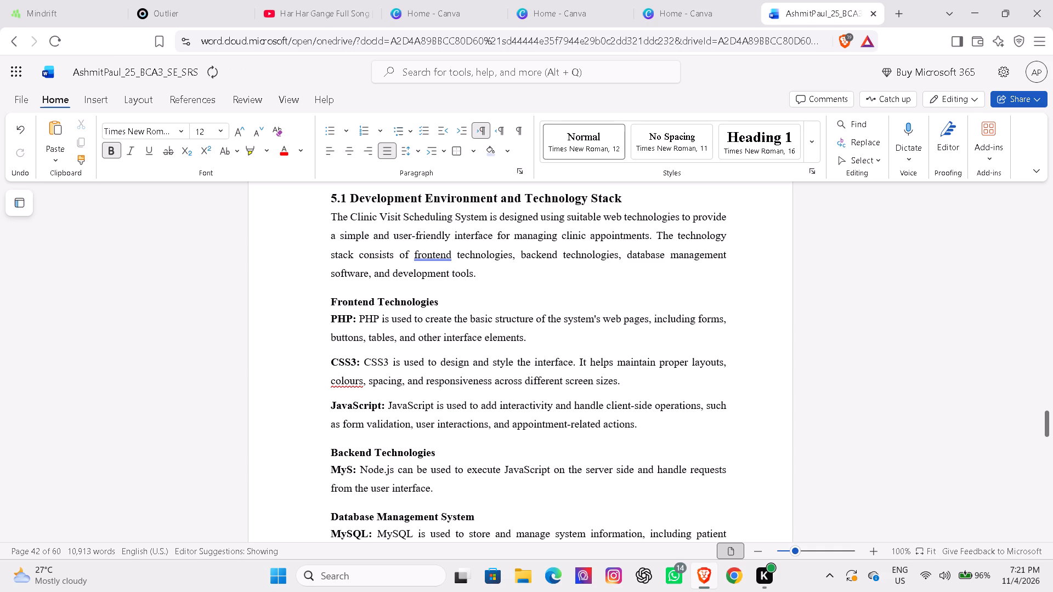
key("shift+q")
key("shift+l")
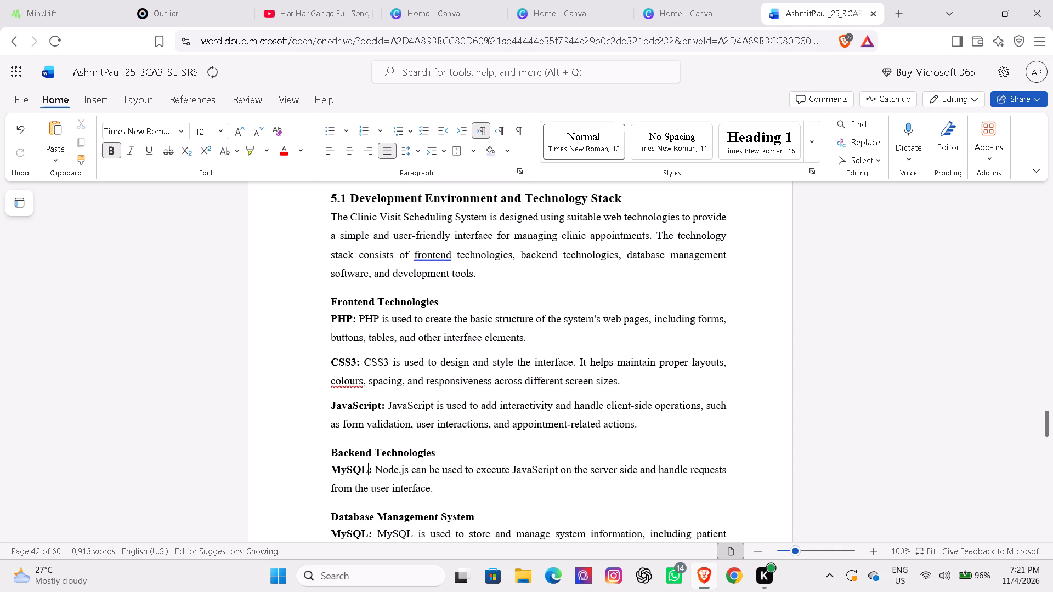
Replace the Node.js description under Backend Technologies in section 5.1 with "MySQL can be used for backend technologies.".
key("Down")
key("Down")
key("Down")
key("Down")
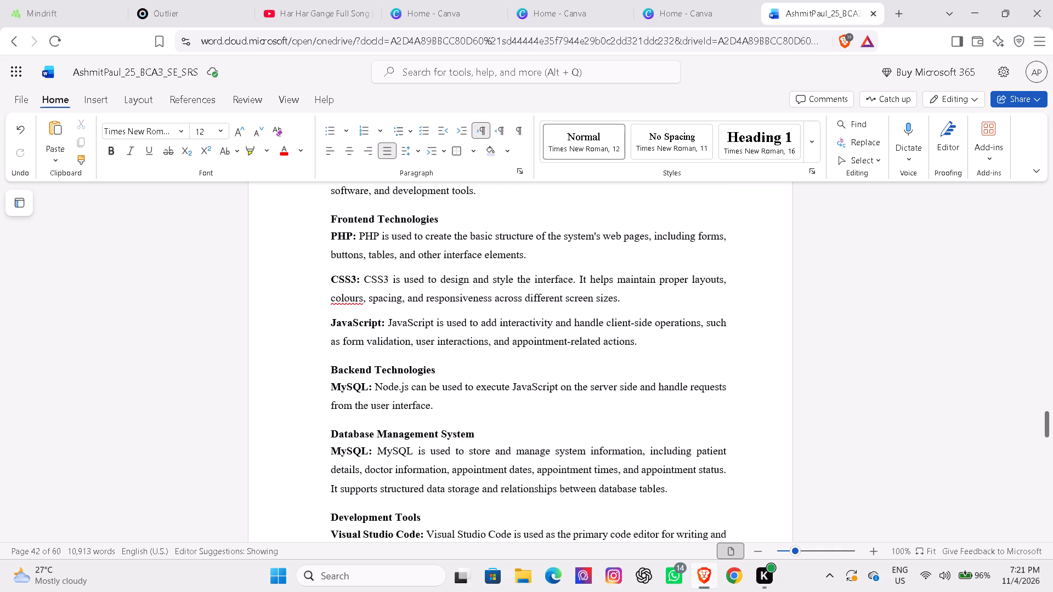
left_click(406, 389)
key("Right")
left_click_drag(377, 386, 380, 390)
left_click_drag(380, 390, 434, 407)
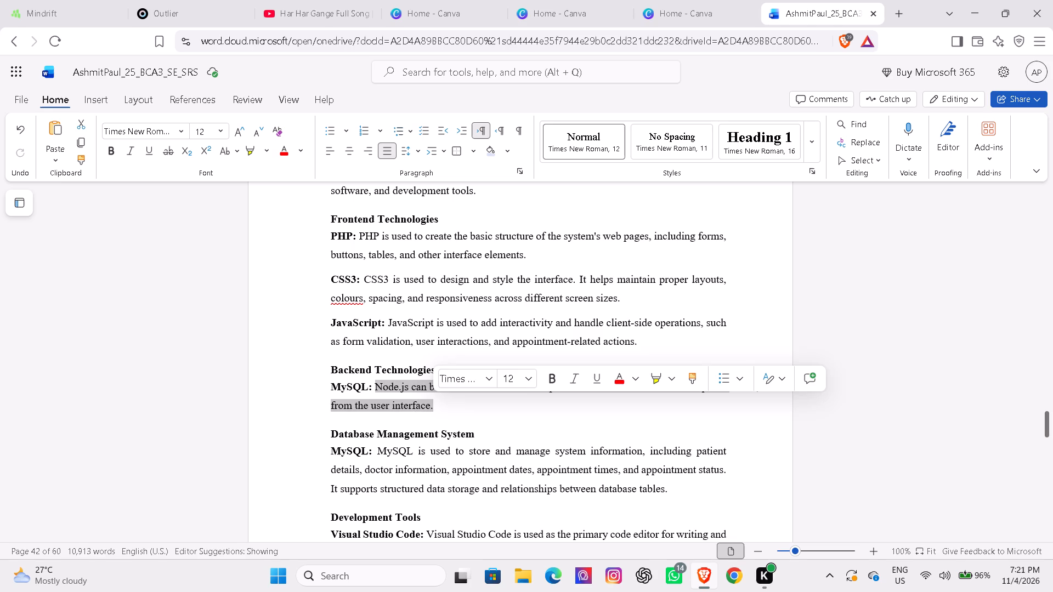
key("BackSpace")
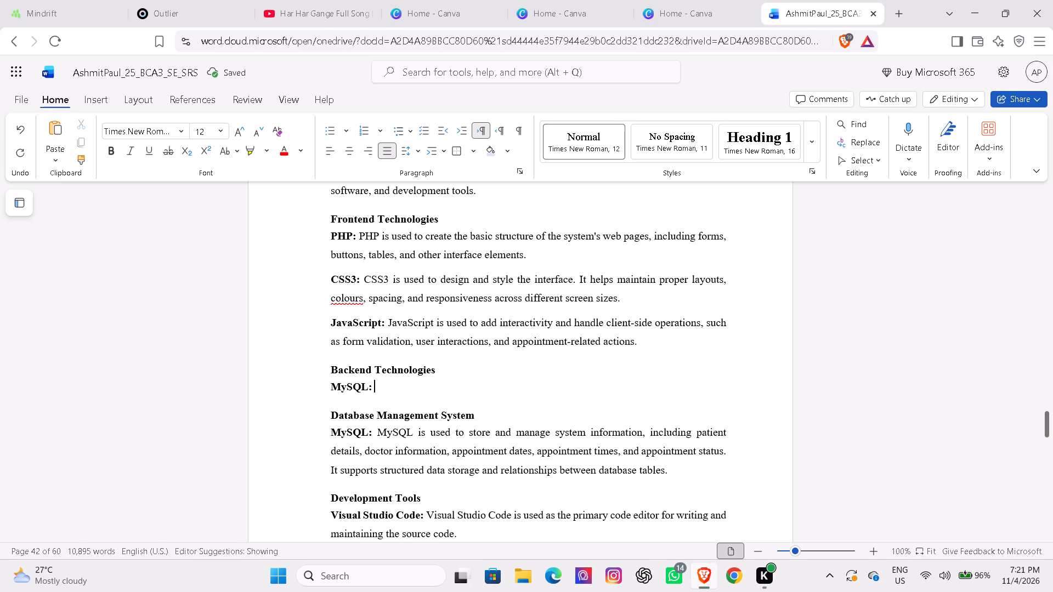
key("shift+m")
key("y")
type("Sq")
key("BackSpace")
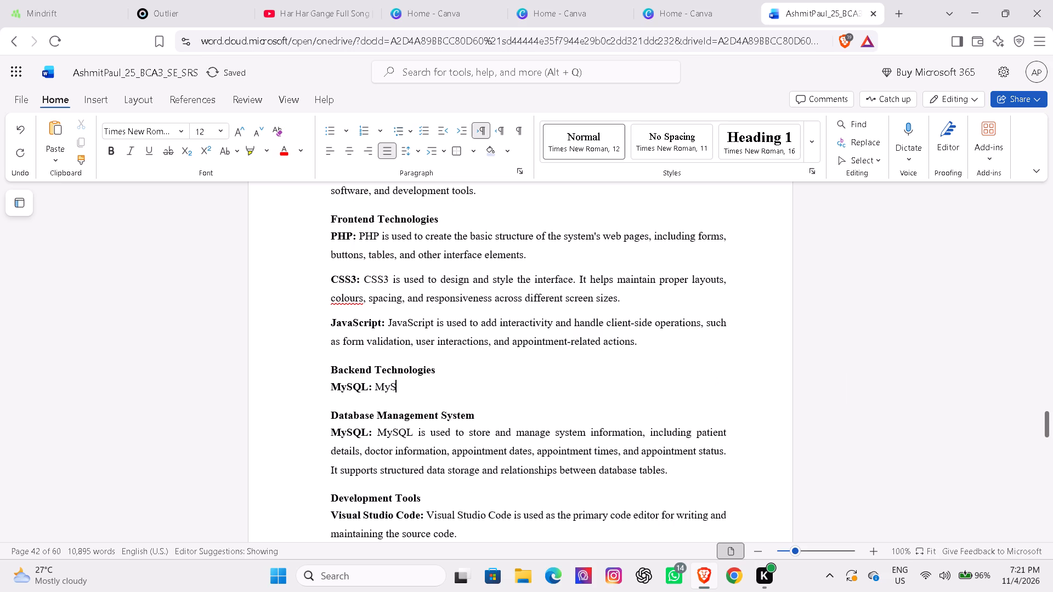
key("shift+q")
type("L")
key("space")
type("can b")
type("e used for backe")
type("nd technologies")
key("period")
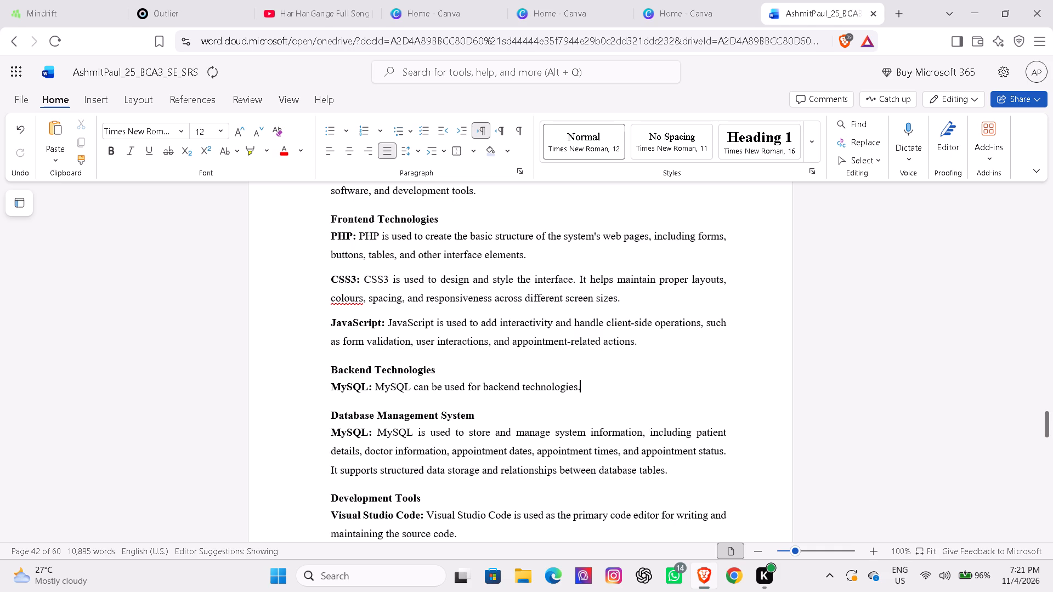
Recheck the pages backwards from section 5.1 to the Patient Class description and the earlier design pages.
key("Up")
key("Up")
key("Up")
key("Up")
key("Up")
key("Up")
key("Up")
key("Up")
key("Up")
key("Up")
key("Up")
key("Up")
key("Up")
key("Up")
key("Up")
key("Up")
key("Up")
key("Up")
key("Up")
key("Up")
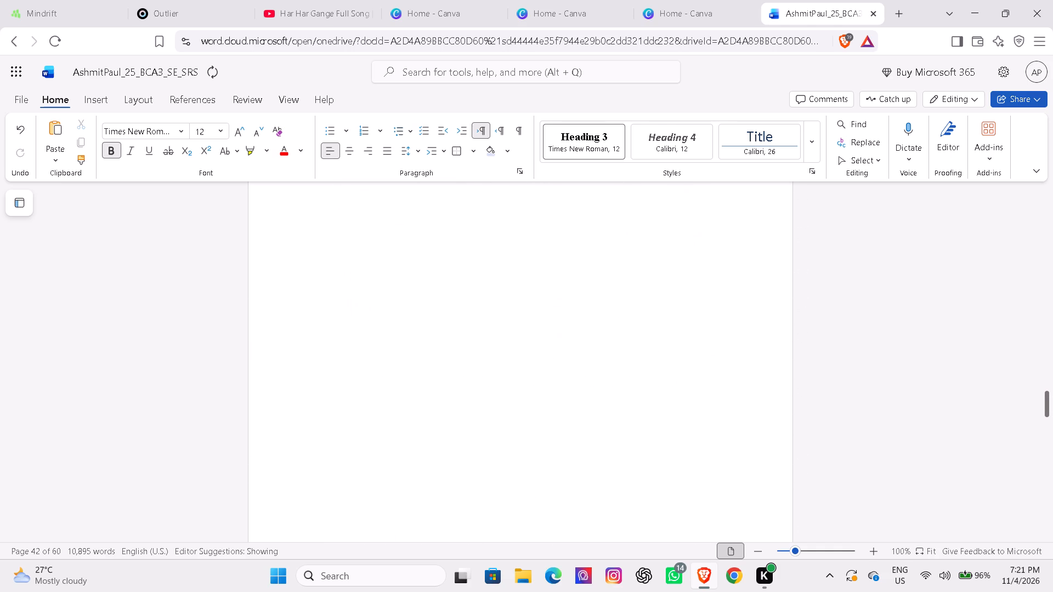
key("Up")
key("Up")
key("Up")
key("Up")
key("Up")
key("Up")
key("Up")
key("Up")
key("Up")
key("Up")
key("Up")
key("Up")
key("Up")
key("Up")
key("Up")
key("Up")
key("Up")
key("Up")
key("Up")
key("Up")
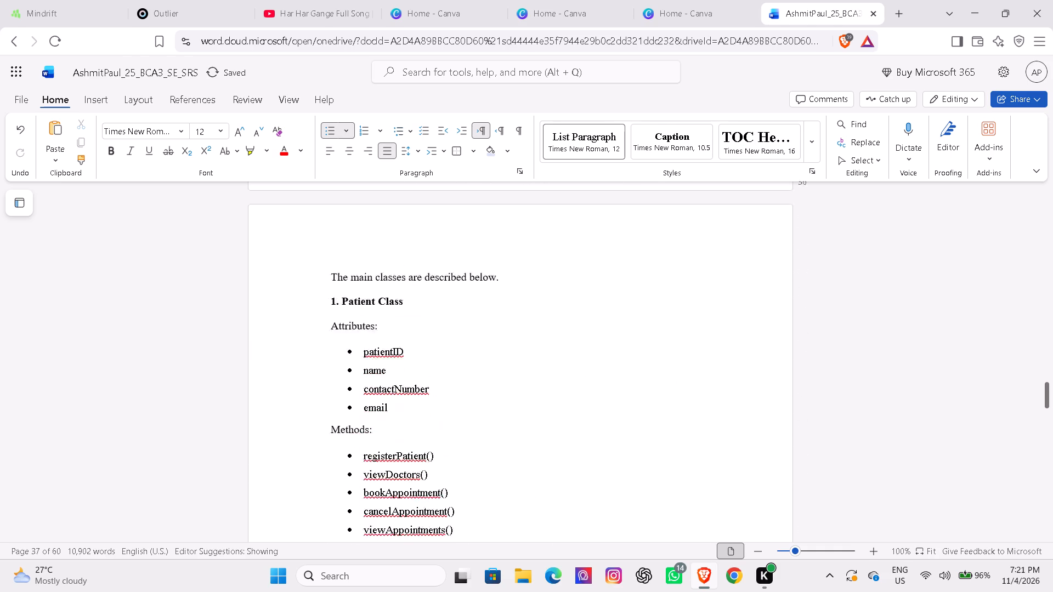
Review the opening pages from the title page to the Certificate of the Supervisor.
key("Down")
key("Down")
key("Down")
key("Down")
key("Down")
key("Down")
key("Down")
key("Down")
key("Down")
key("Down")
key("Down")
key("Down")
key("Down")
key("Down")
key("Down")
key("Down")
key("Down")
key("Down")
key("Down")
key("Down")
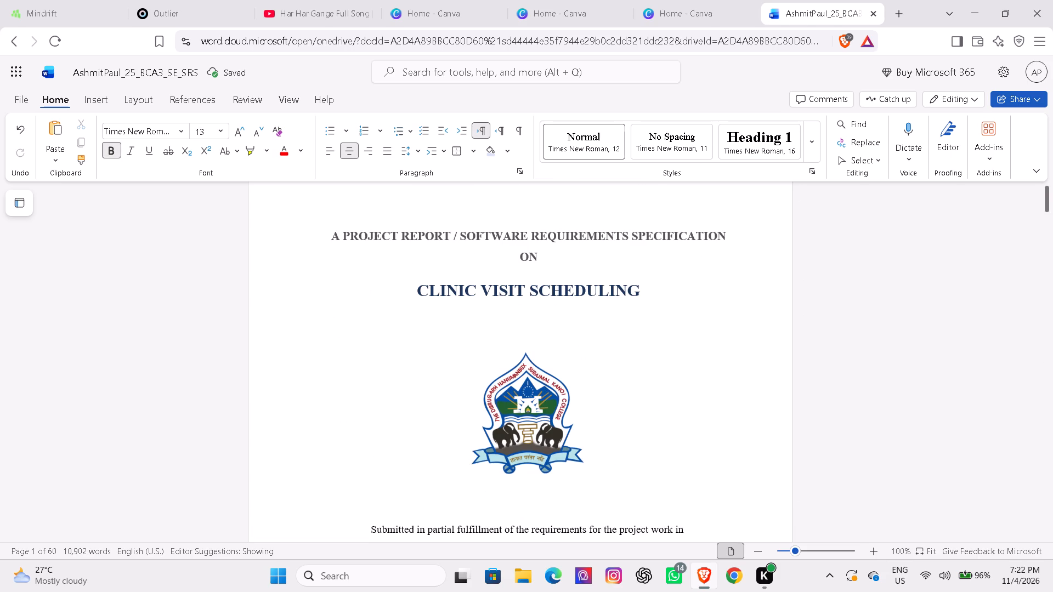
key("Down")
key("Down")
key("Down")
key("Down")
key("Down")
key("Down")
key("Down")
key("Down")
key("Down")
key("Down")
key("Down")
key("Down")
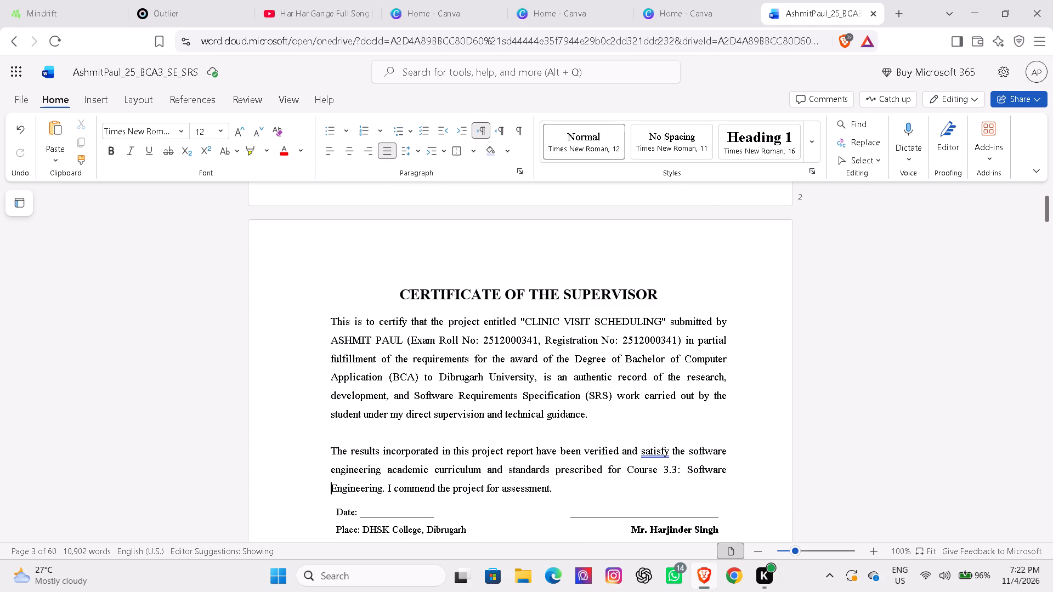
Check the front matter from the Certificate of the Supervisor through the Examination Approval Certificate to the Acknowledgement.
key("Down")
key("Down")
key("Down")
key("Down")
key("Down")
key("Down")
key("Down")
key("Down")
key("Down")
key("Down")
key("Down")
key("Down")
key("Down")
key("Down")
key("Down")
key("Down")
key("Down")
key("Down")
key("Down")
key("Down")
key("Down")
key("Down")
key("Down")
key("Down")
key("Down")
key("Down")
key("Down")
key("Down")
key("Down")
key("Down")
key("Down")
key("Down")
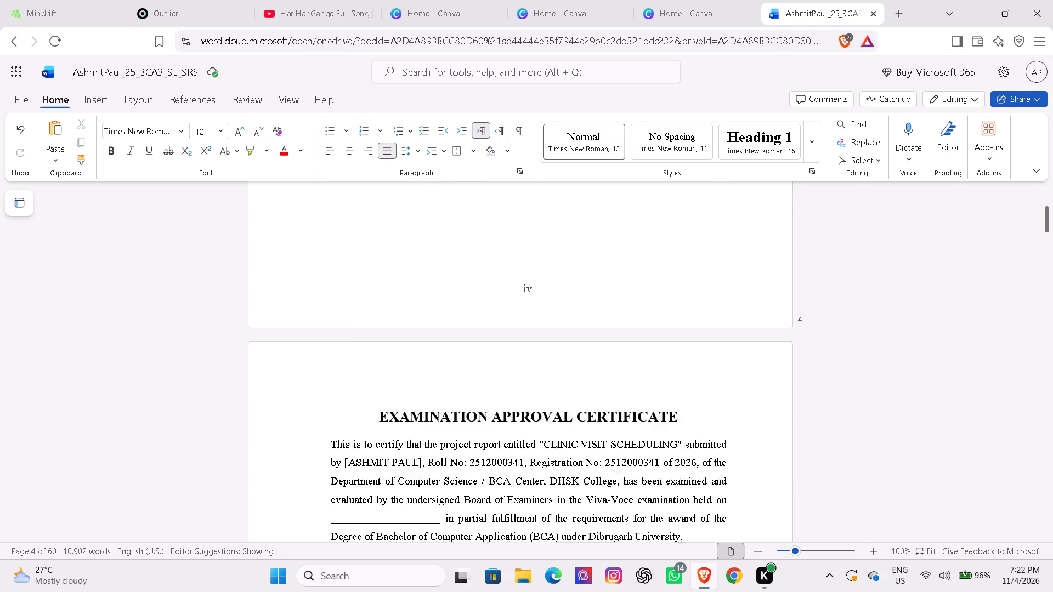
key("Down")
key("Down")
key("Down")
key("Down")
key("Down")
key("Down")
key("Down")
key("Down")
key("Down")
key("Down")
key("Down")
key("Down")
key("Down")
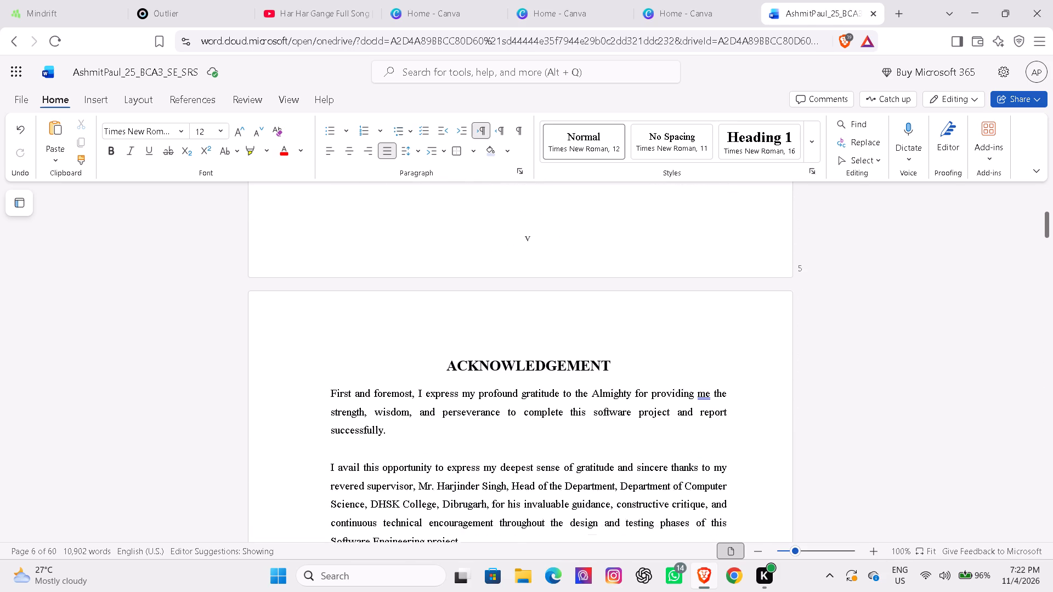
Examine the Acknowledgement page and the start of the Abstract.
key("Down")
key("Down")
key("Down")
key("Down")
key("Down")
key("Down")
key("Down")
key("Down")
key("Down")
key("Down")
key("Down")
key("Down")
key("Down")
key("Down")
key("Down")
key("Down")
key("Down")
key("Down")
key("Down")
key("Down")
key("Down")
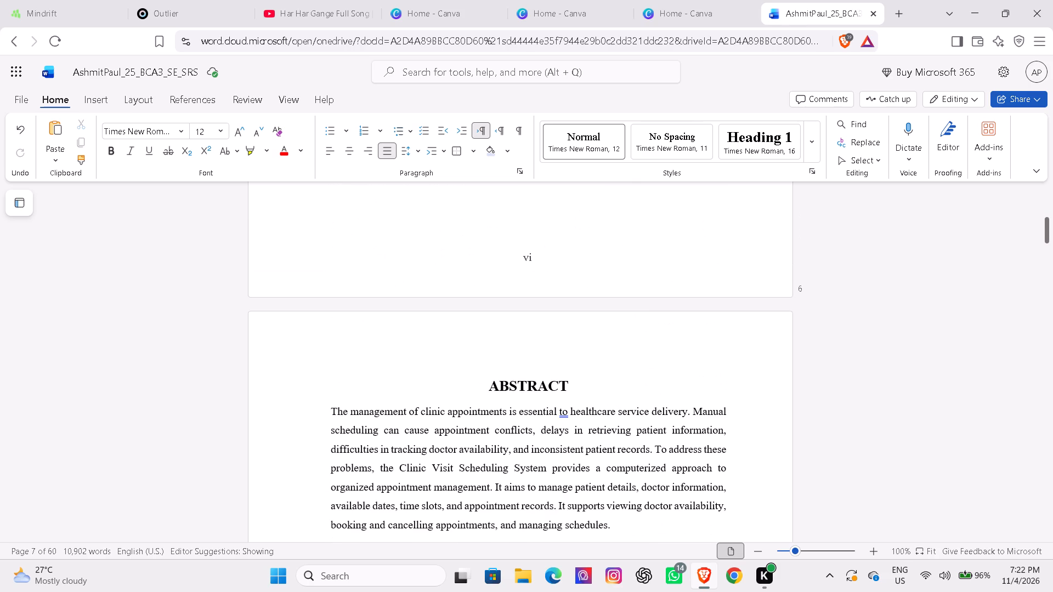
Read through the Abstract and its keywords down to the start of the Table of Contents.
key("Down")
key("Down")
key("Down")
key("Down")
key("Down")
key("Down")
key("Down")
key("Down")
key("Down")
key("Down")
key("Down")
key("Down")
key("Down")
key("Down")
key("Down")
key("Down")
key("Down")
key("Down")
key("Down")
key("Down")
key("Down")
key("Down")
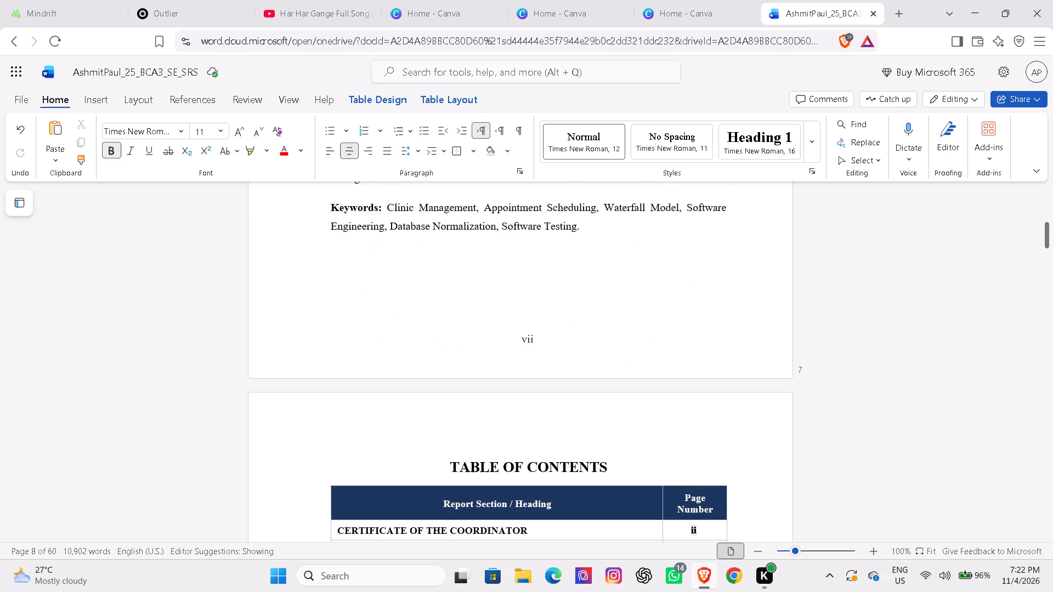
Check the Table of Contents entries and page numbers from the front matter through the Chapter 1 and early Chapter 2 sections.
key("Down")
key("Down")
key("Down")
key("Down")
key("Down")
key("Down")
key("Down")
key("Down")
key("Down")
key("Down")
key("Down")
key("Down")
key("Down")
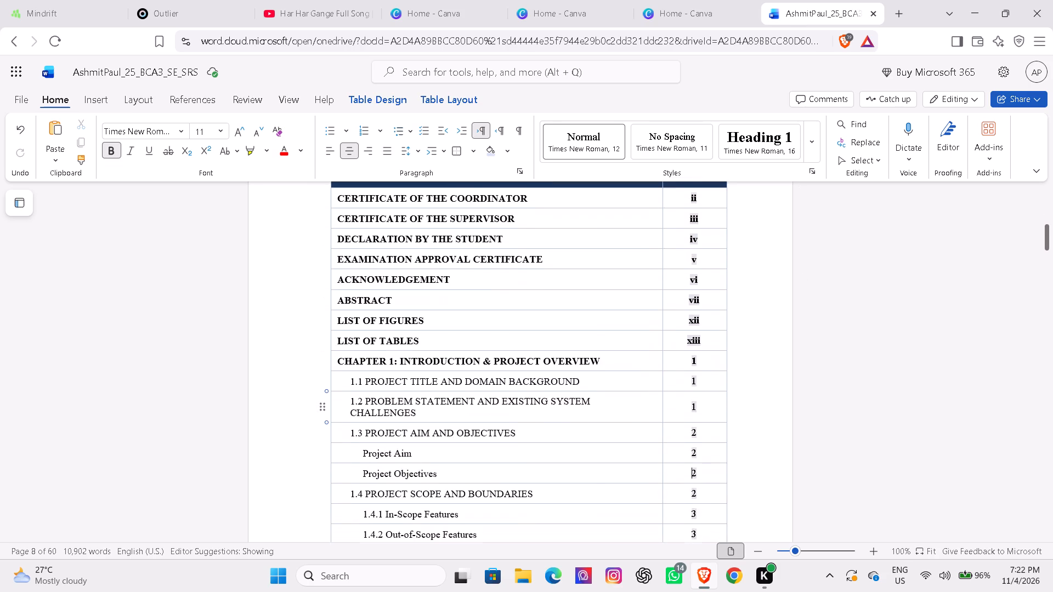
key("Down")
key("Down")
key("Down")
key("Down")
key("Down")
key("Down")
key("Down")
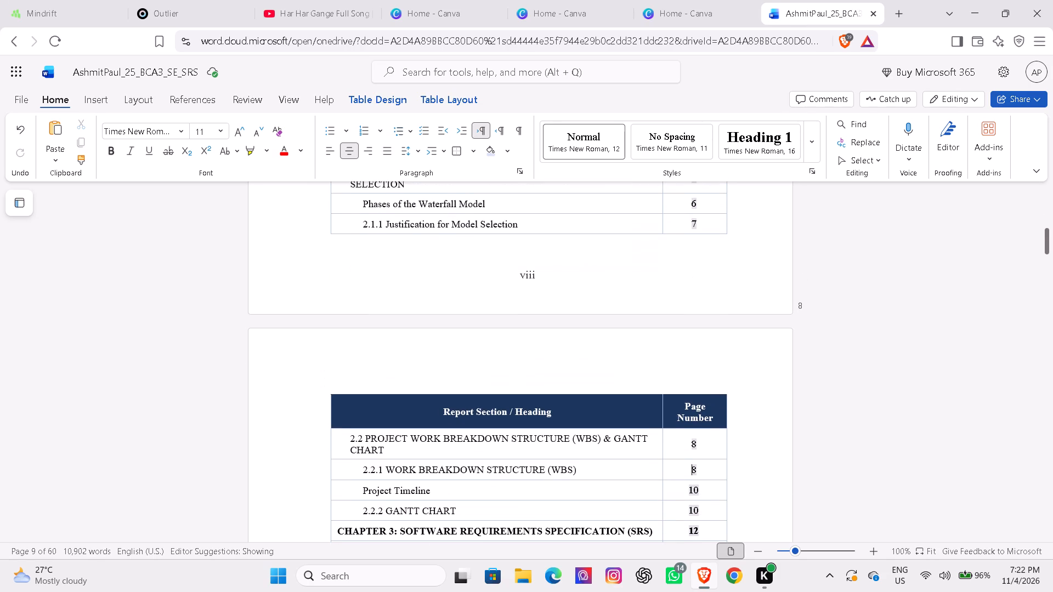
Check the Table of Contents entries from section 2.2 through the Chapter 3 functional and non-functional requirements.
key("Down")
key("Down")
key("Down")
key("Down")
key("Down")
key("Down")
key("Down")
key("Down")
key("Down")
key("Down")
key("Down")
key("Down")
key("Down")
key("Down")
key("Down")
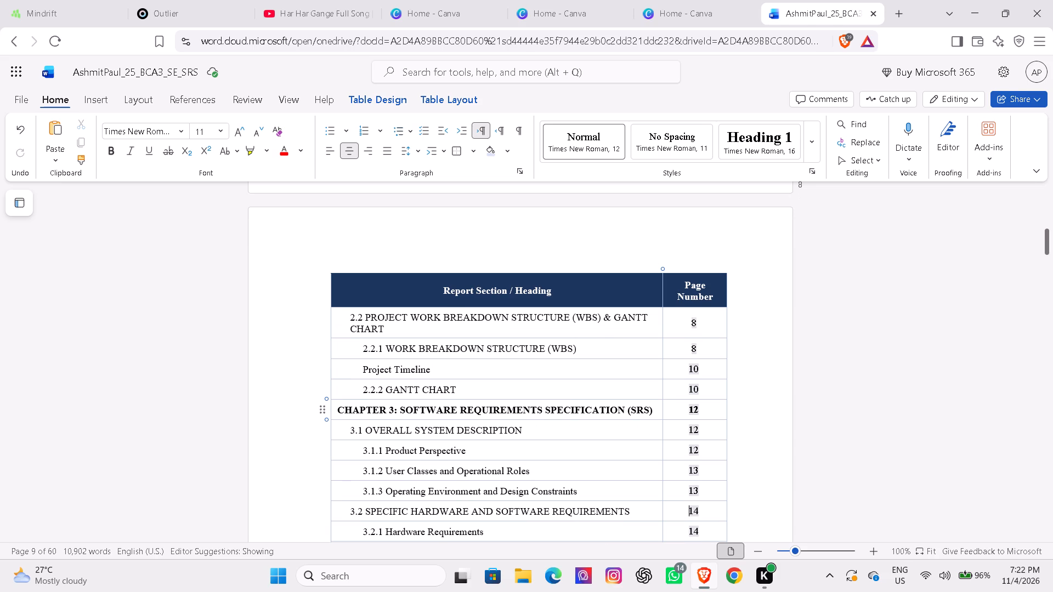
key("Down")
key("Down")
key("Down")
key("Down")
key("Down")
key("Down")
key("Down")
key("Down")
key("Down")
key("Down")
key("Down")
key("Down")
key("Down")
key("Down")
key("Down")
key("Down")
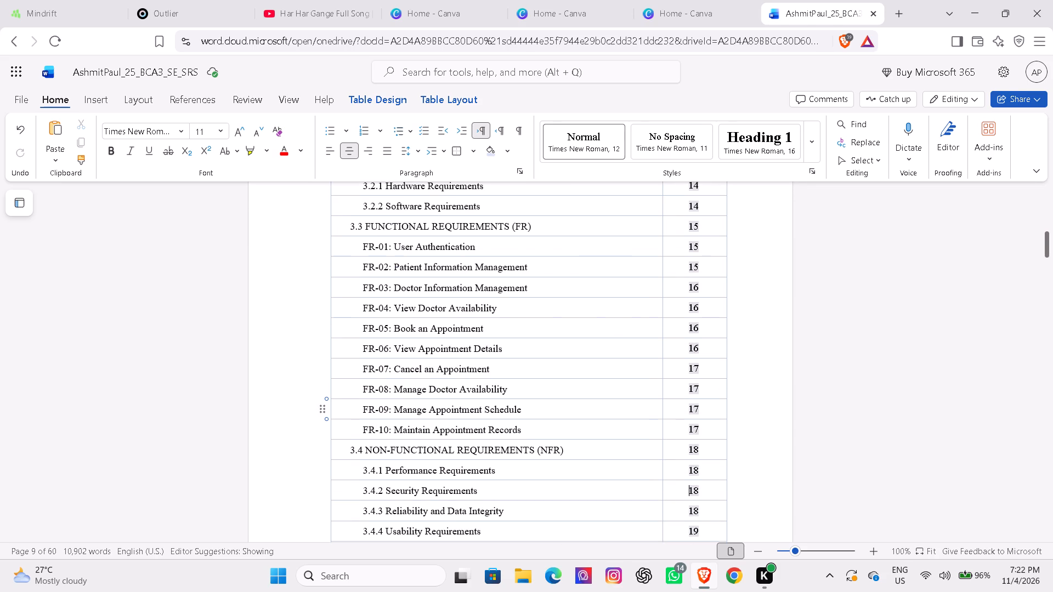
Check the Table of Contents entries from the end of Chapter 3 through Chapters 4 and 5 to the start of Chapter 6.
key("Down")
key("Down")
key("Down")
key("Down")
key("Down")
key("Down")
key("Down")
key("Down")
key("Down")
key("Down")
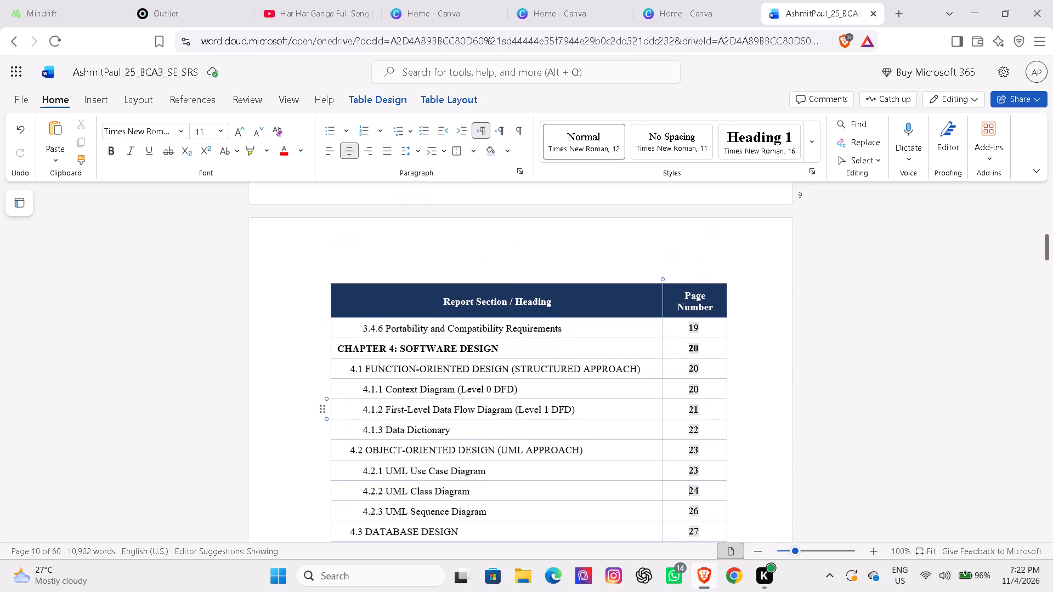
key("Down")
key("Down")
key("Down")
key("Down")
key("Down")
key("Down")
key("Down")
key("Down")
key("Down")
key("Down")
key("Down")
key("Down")
key("Down")
key("Down")
key("Down")
key("Down")
key("Down")
key("Down")
key("Down")
key("Down")
key("Down")
key("Down")
key("Down")
key("Down")
key("Down")
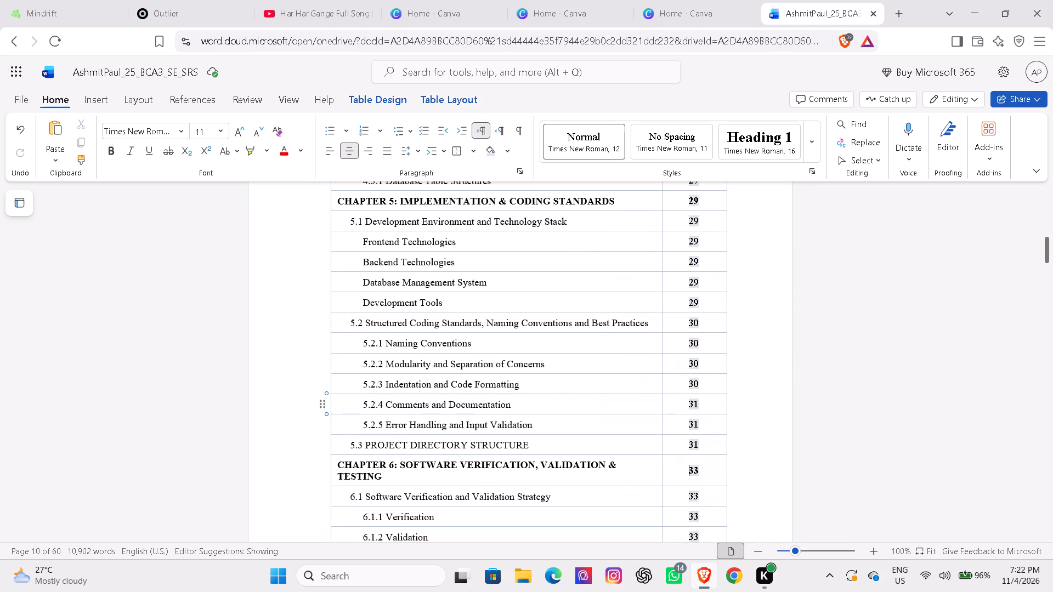
Examine the last Table of Contents page from section 6.2 to the appendix entry, including the start of the List of Figures.
key("Down")
key("Down")
key("Down")
key("Down")
key("Down")
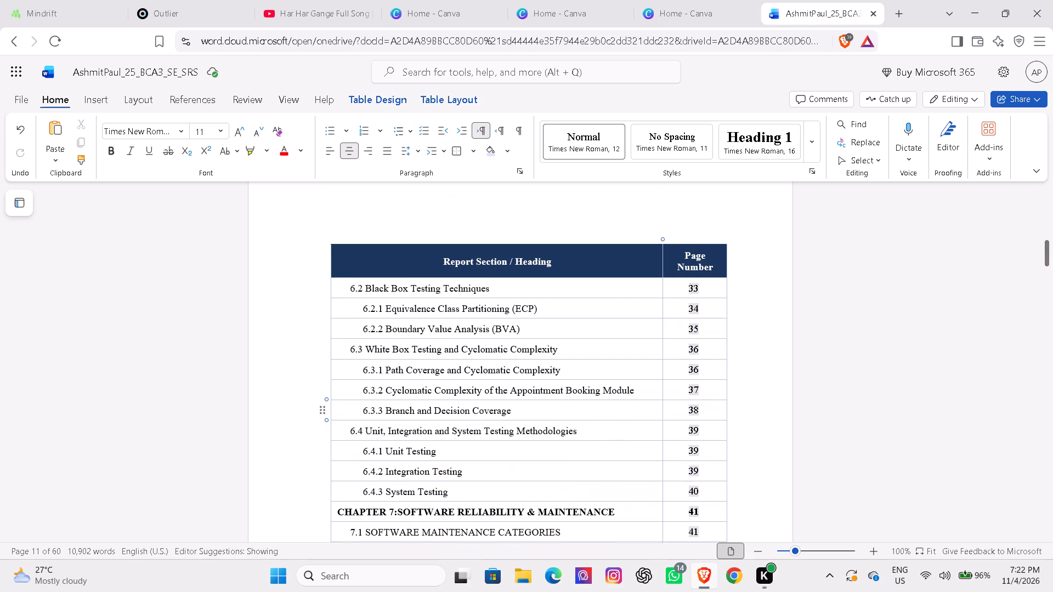
key("Down")
key("Down")
key("Down")
key("Down")
key("Down")
key("Down")
key("Up")
key("Up")
key("Up")
key("Up")
key("Up")
key("Up")
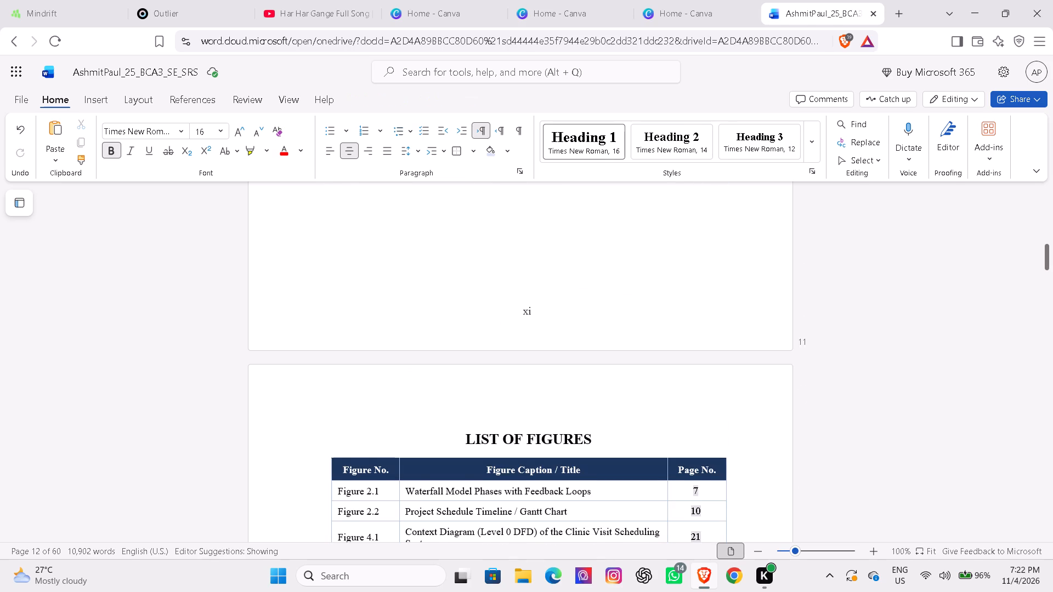
key("Up")
key("Up")
key("Up")
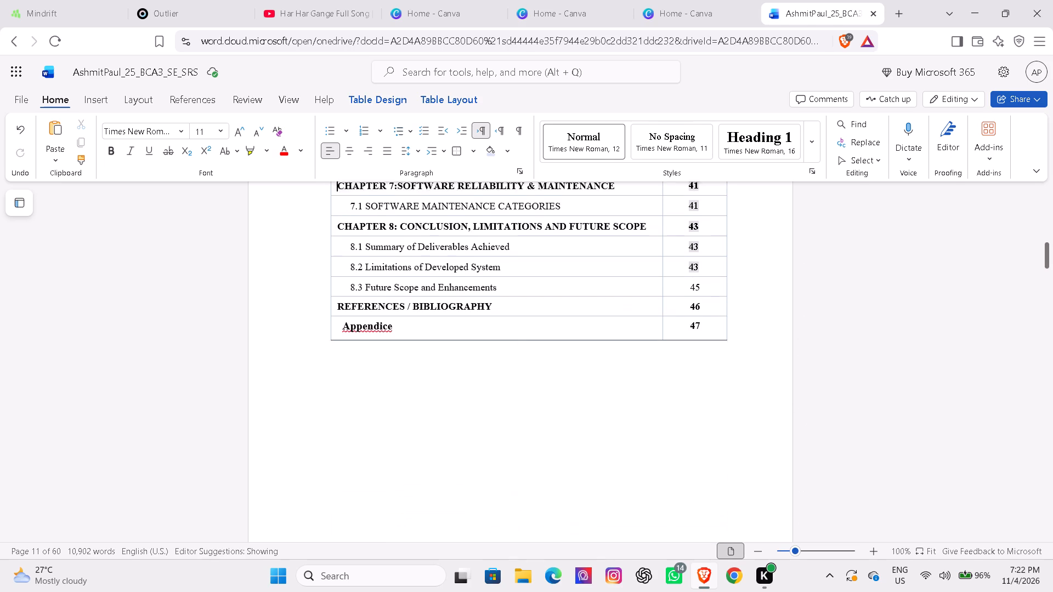
key("Up")
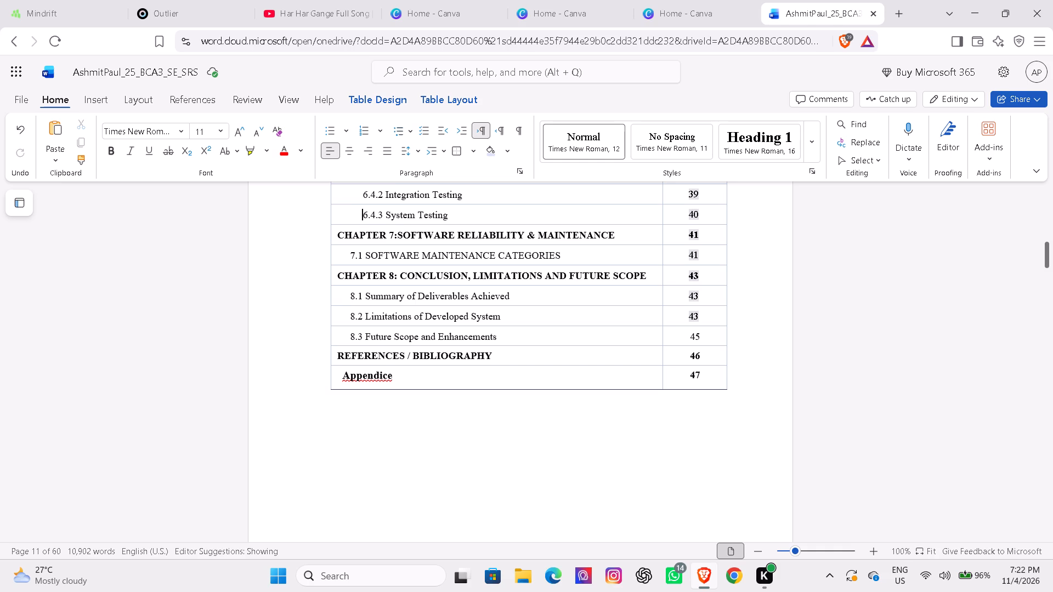
Set the Table of Contents page number for Chapter 8: Conclusion, Limitations and Future Scope to 42.
left_click(704, 286)
left_click(703, 278)
key("BackSpace")
key("BackSpace")
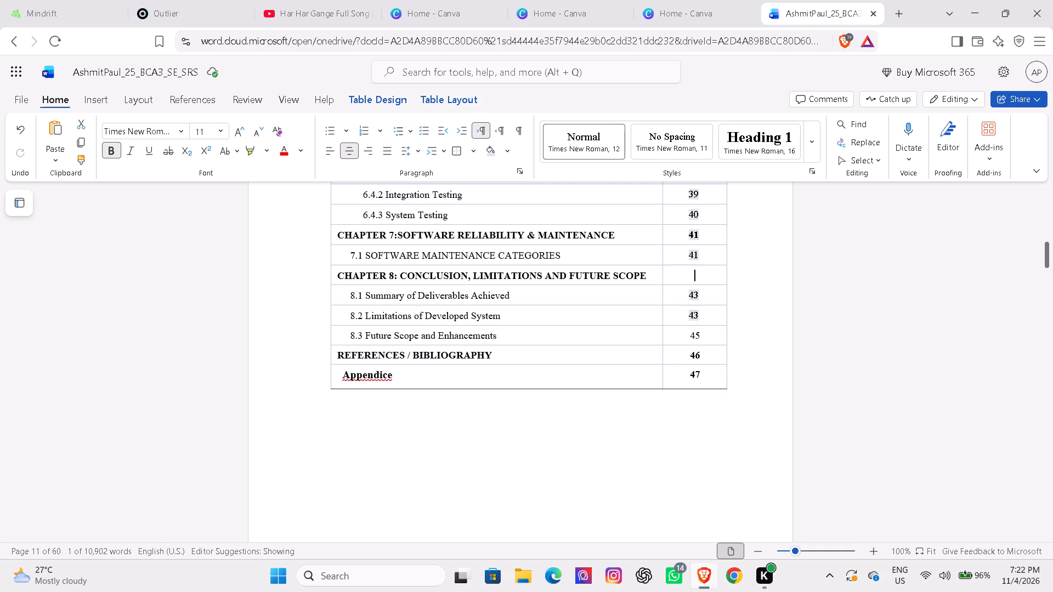
type("42")
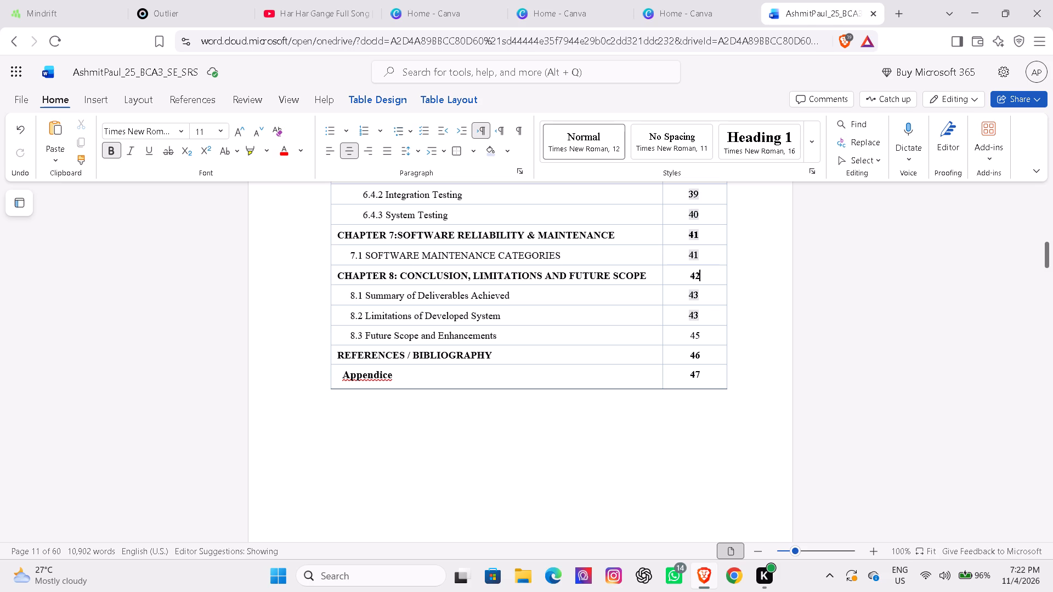
Open the page number of the 8.1 Summary of Deliverables Achieved contents entry for editing.
right_click(701, 299)
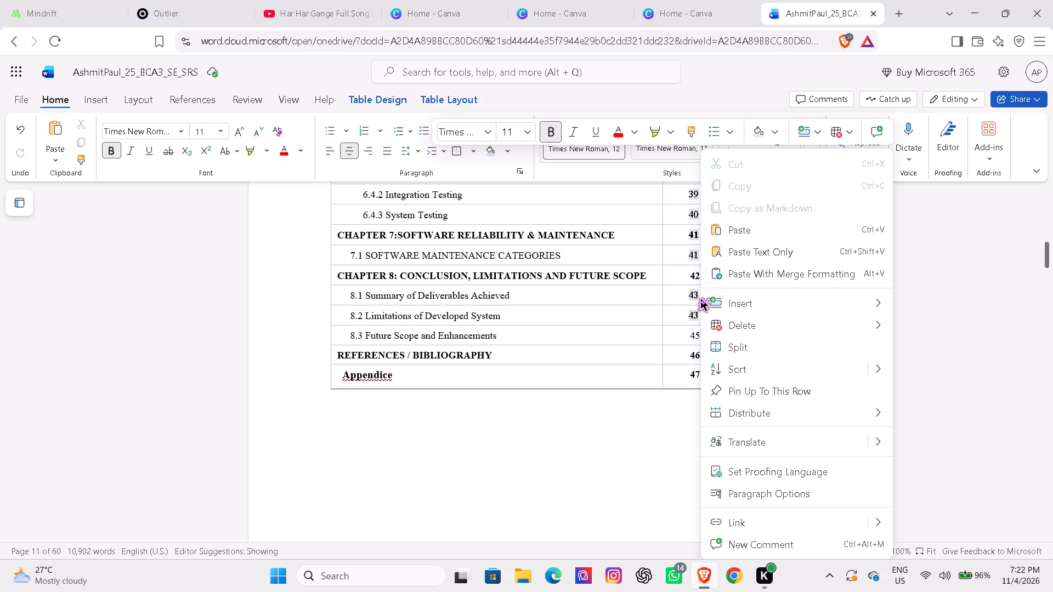
left_click(683, 288)
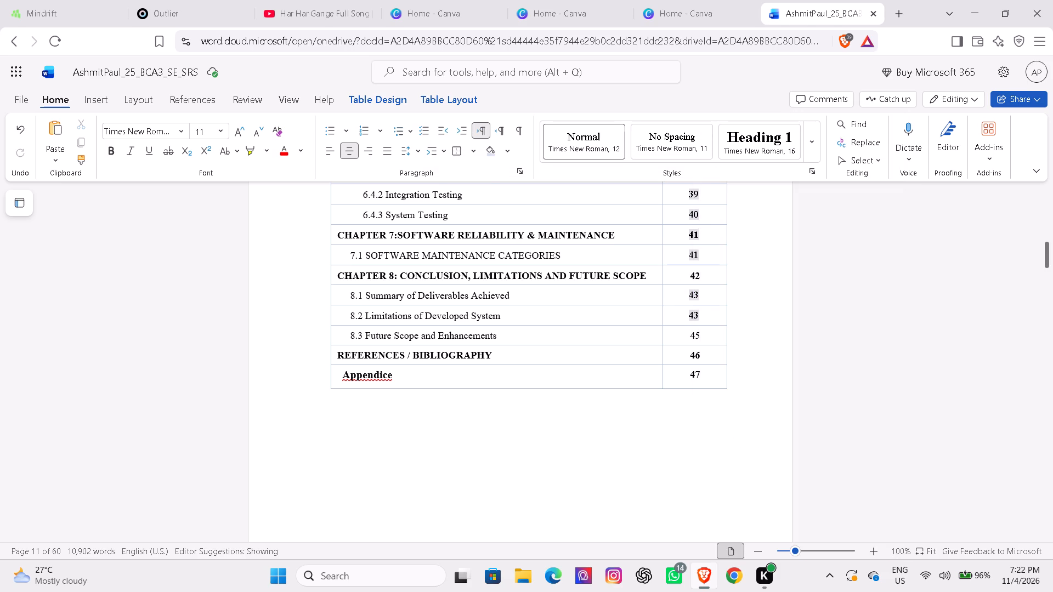
left_click(701, 295)
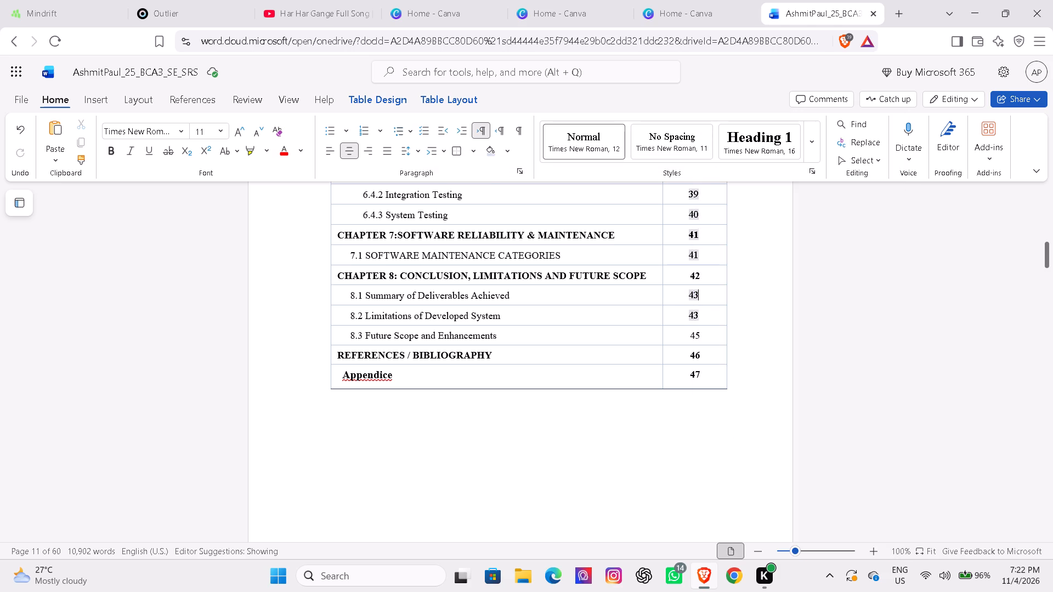
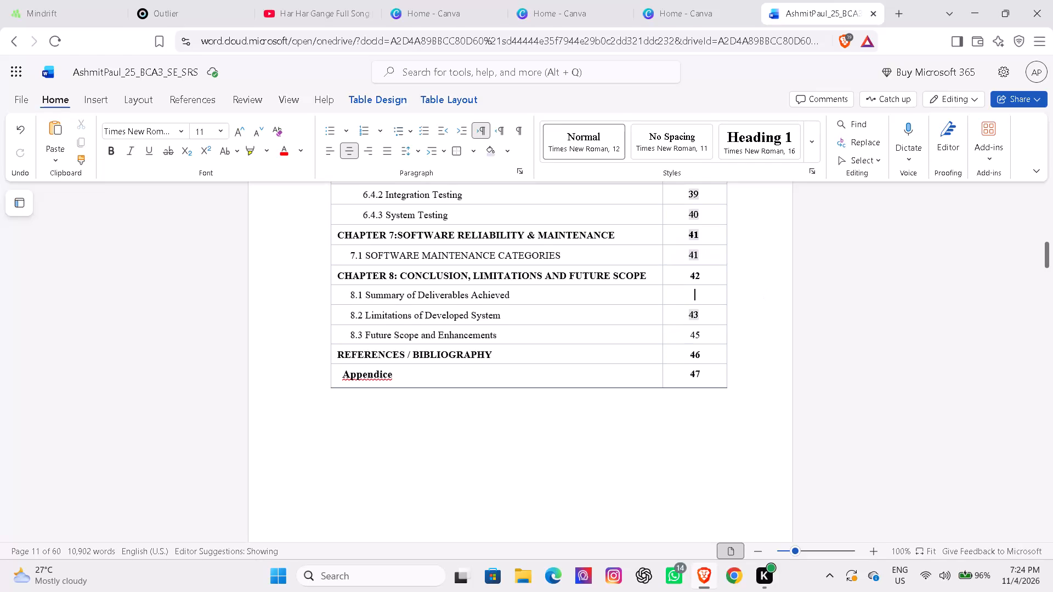
Set the Table of Contents page numbers for sections 8.1 and 8.2 to 42 and for section 8.3 to 43.
type("42")
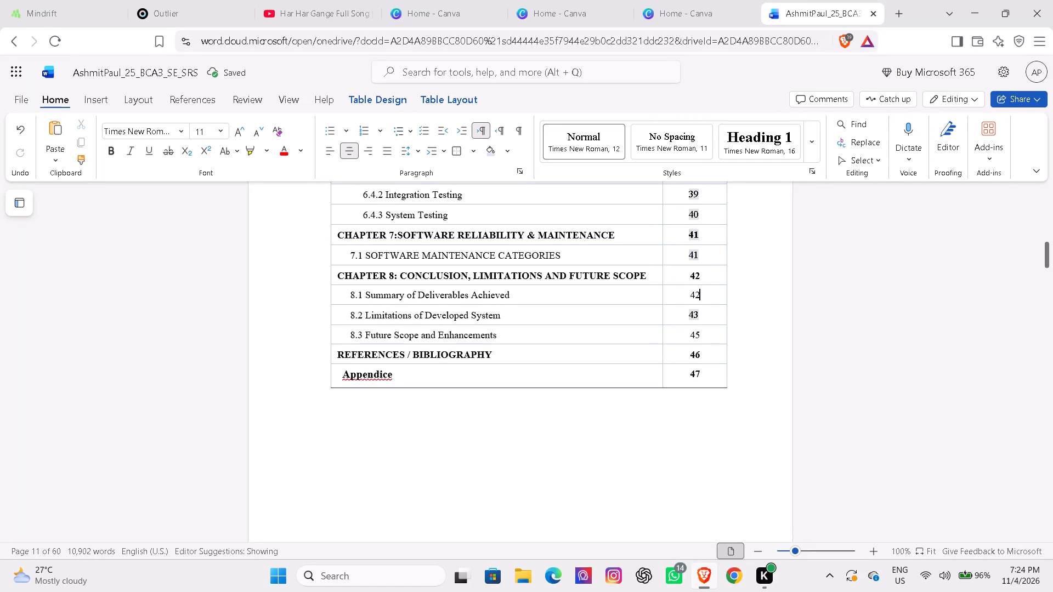
left_click(704, 314)
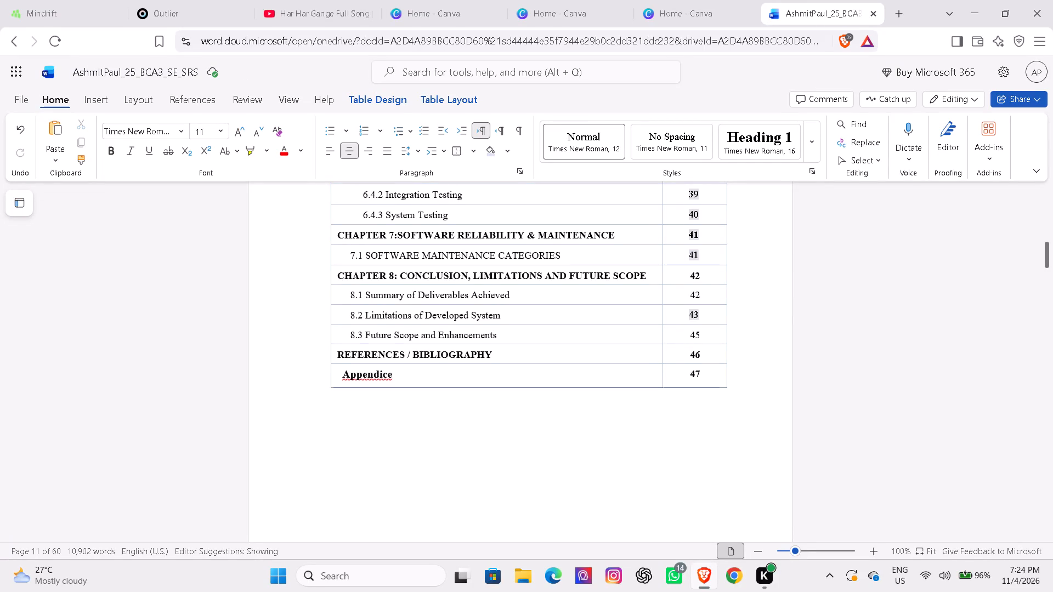
key("BackSpace")
key("BackSpace")
key("BackSpace")
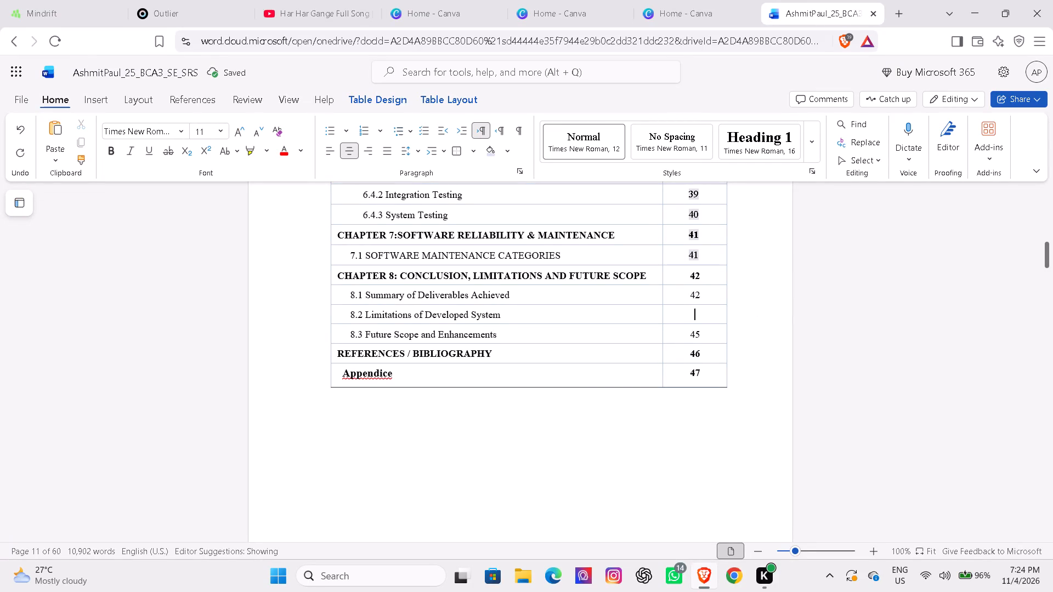
type("42")
left_click(714, 340)
key("BackSpace")
key("3")
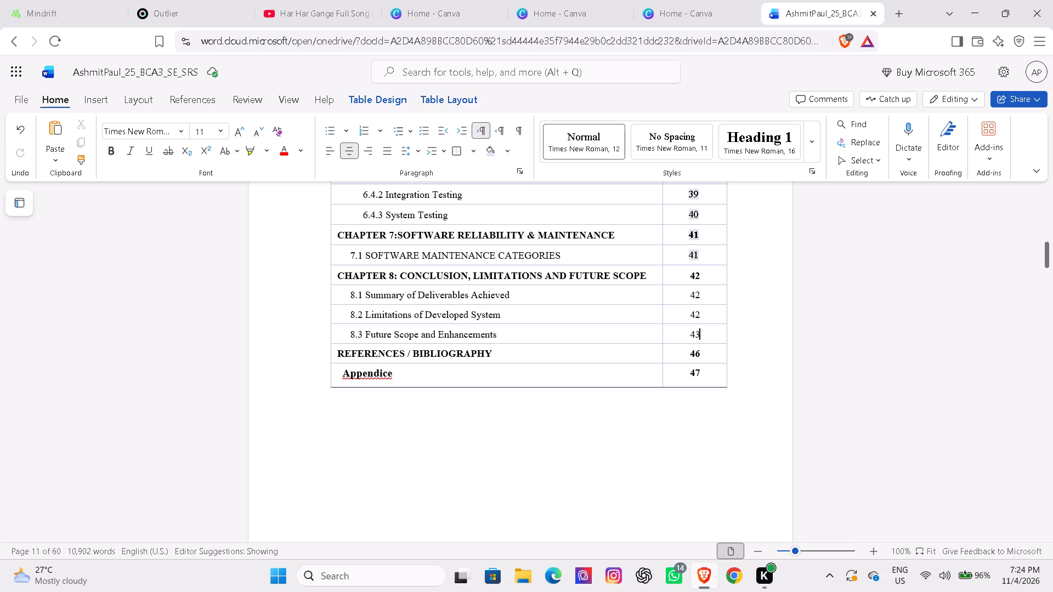
Set the contents page numbers for References / Bibliography to 44 and Appendice to 45, and save the document.
left_click(707, 352)
key("BackSpace")
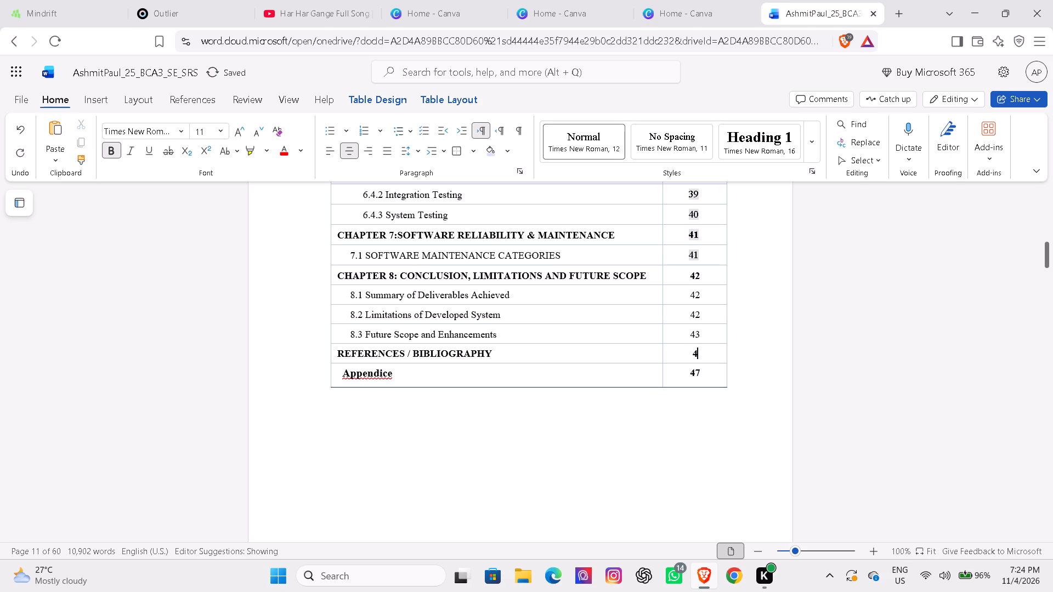
key("4")
left_click(710, 370)
key("BackSpace")
key("5")
key("ctrl+s")
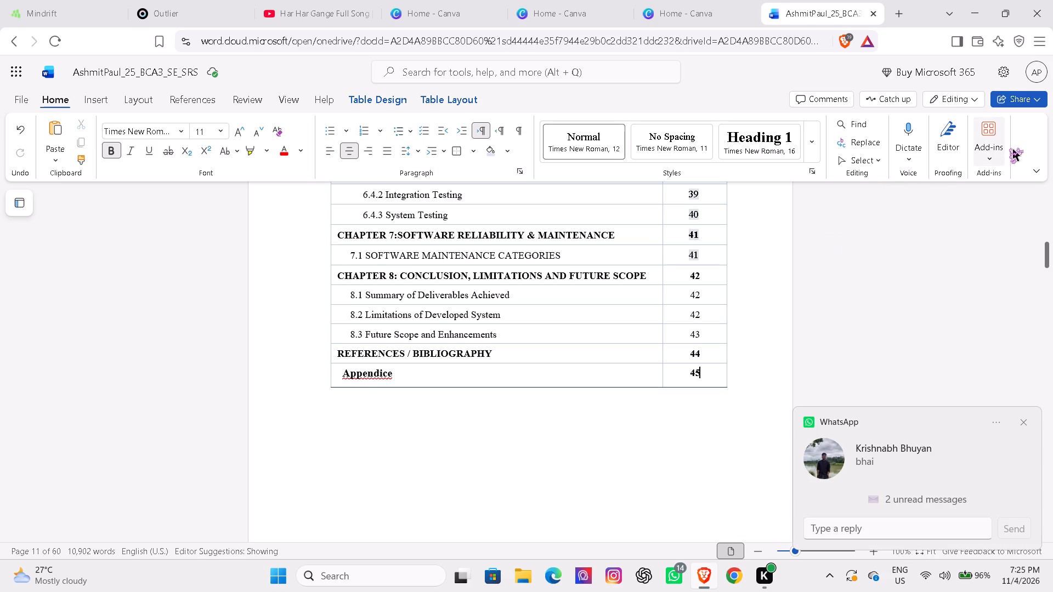
Copy a sharing link to the SRS document and dismiss the link dialog.
left_click(1026, 104)
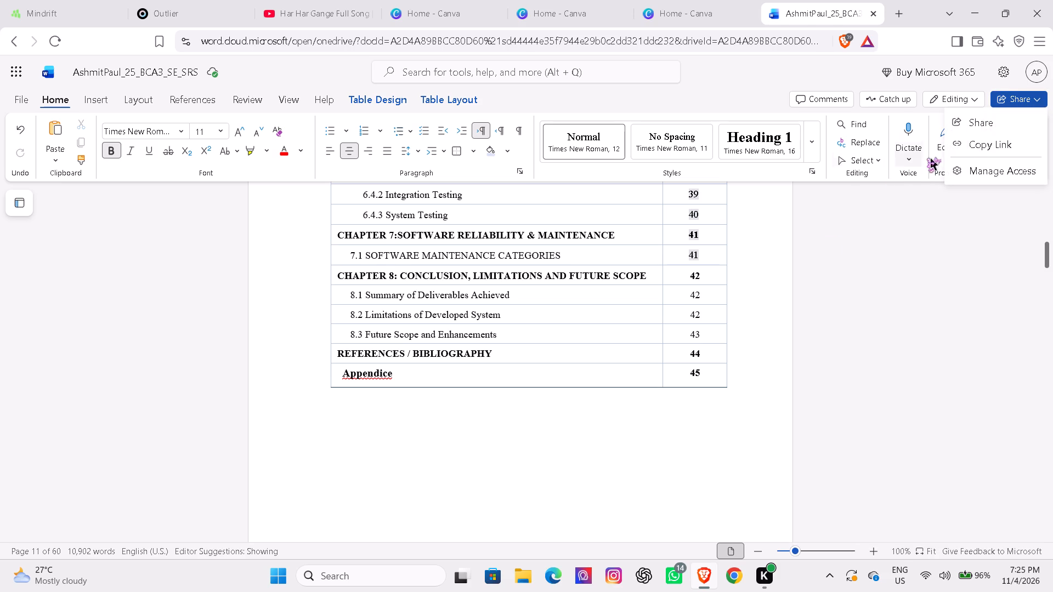
left_click(964, 151)
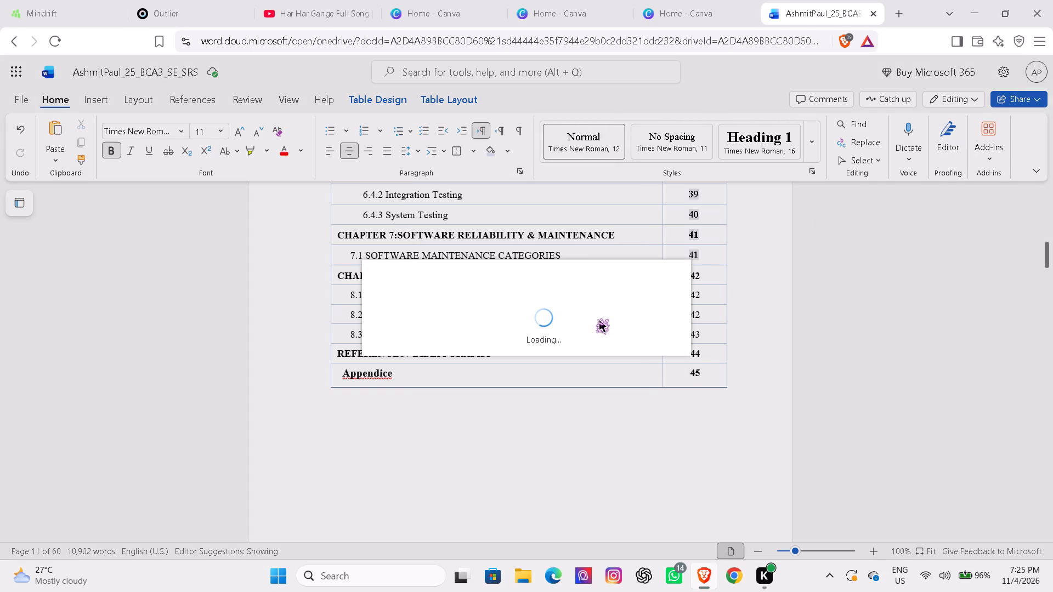
left_click(924, 402)
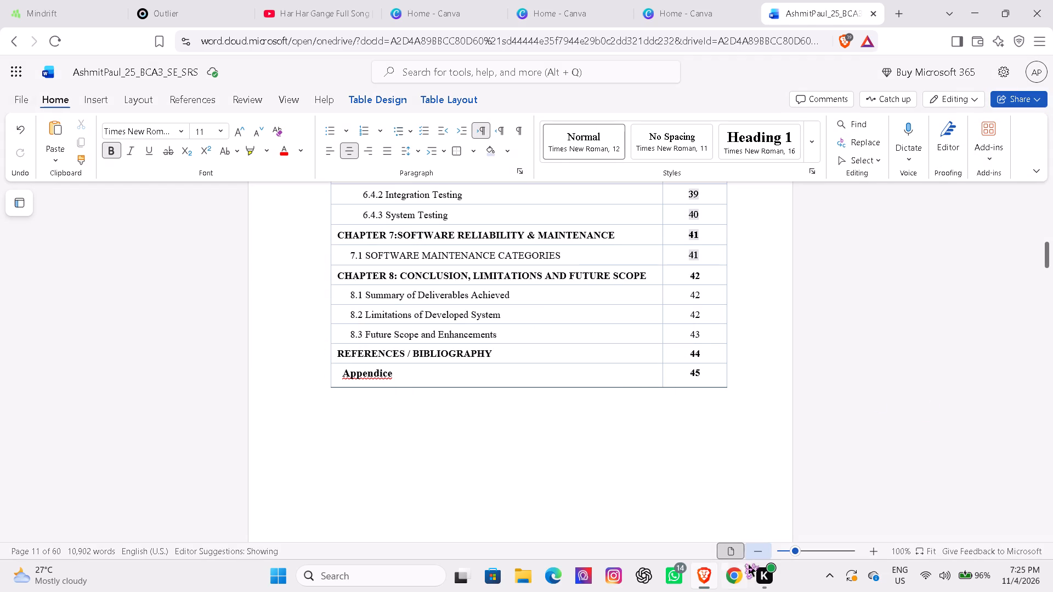